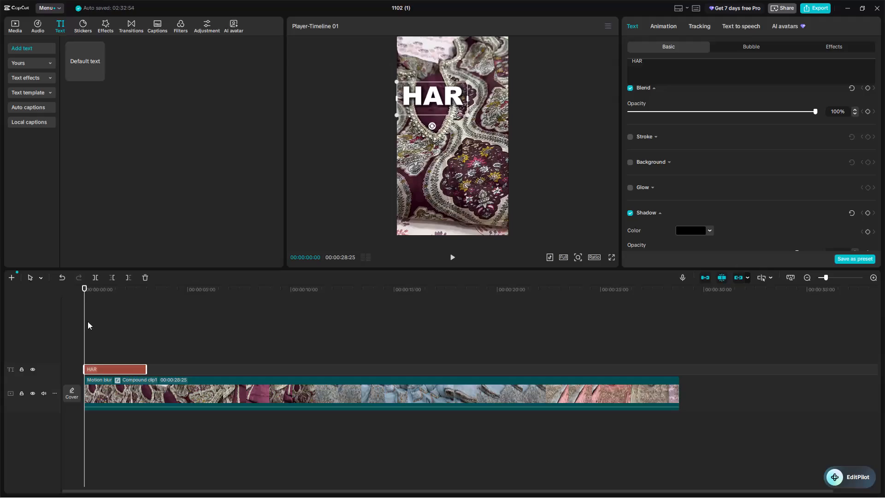
Close the 1102 (1) video project.
{"action": "left_click", "coordinate": [877, 11]}
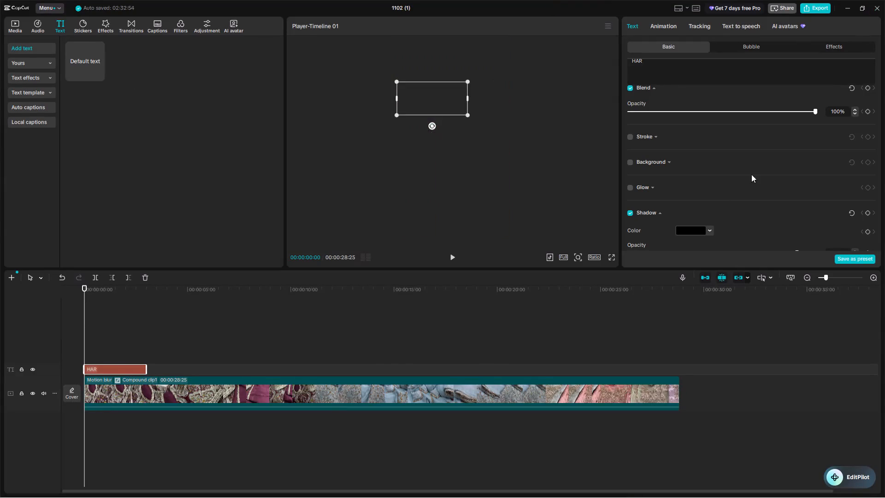
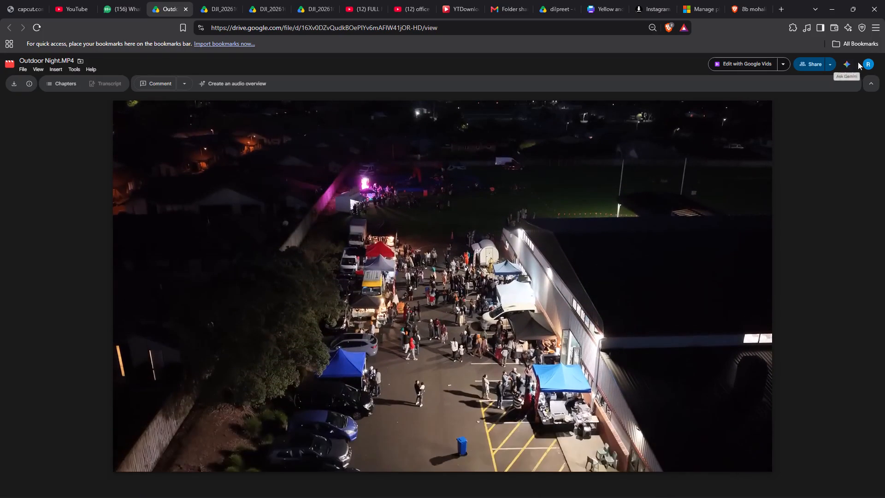
Download Outdoor Night.MP4 from Google Drive despite the skipped virus scan and save it in Downloads as Outdoor Night.
{"action": "left_click", "coordinate": [831, 64]}
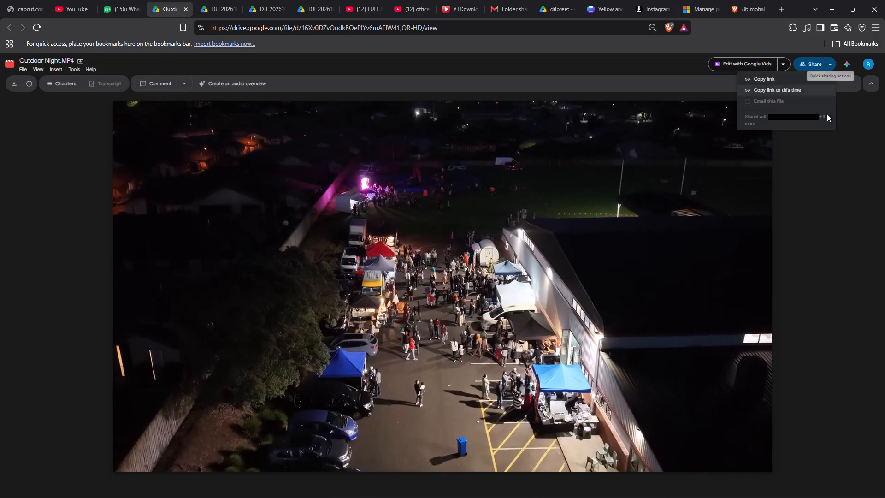
{"action": "left_click", "coordinate": [814, 154]}
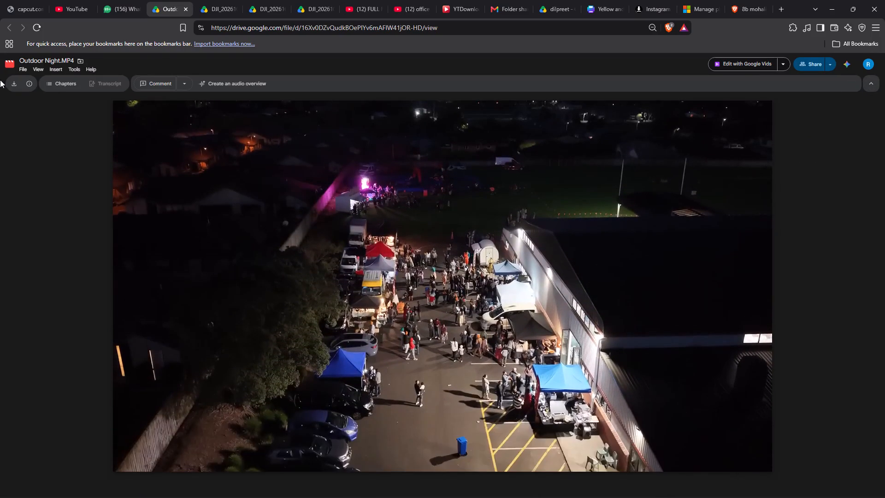
{"action": "left_click", "coordinate": [12, 79]}
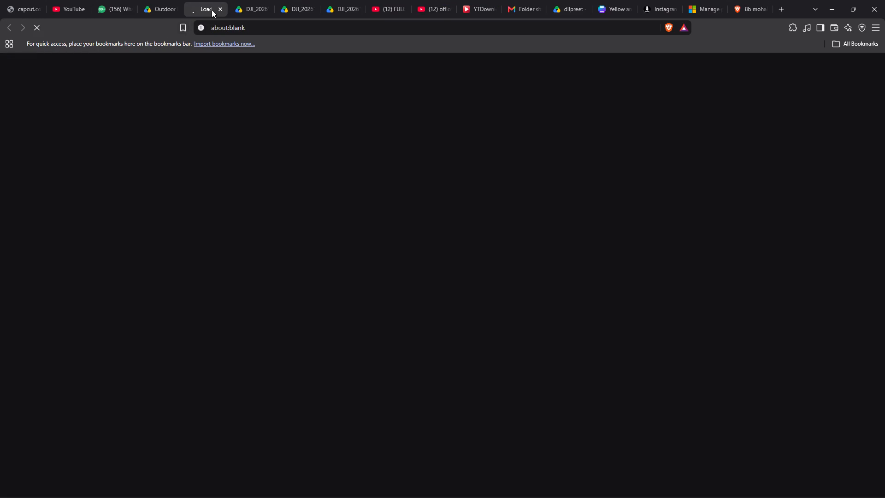
{"action": "left_click", "coordinate": [164, 1]}
{"action": "left_click", "coordinate": [191, 5]}
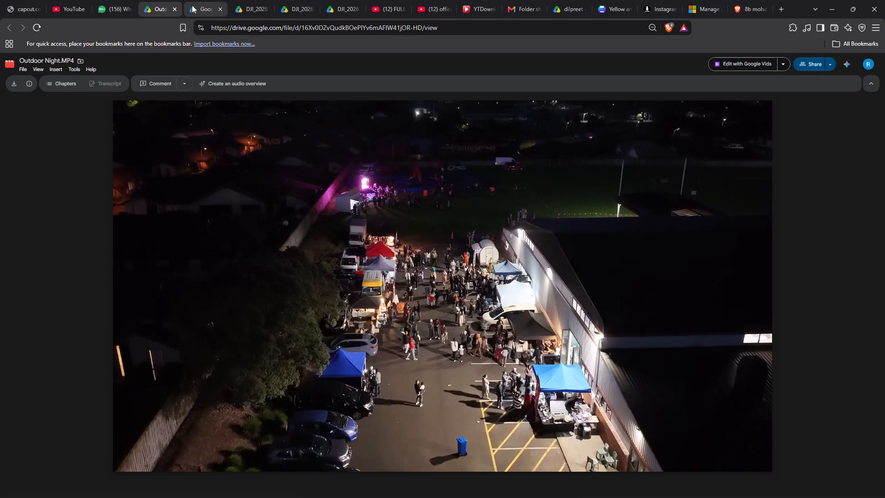
{"action": "left_click", "coordinate": [366, 131]}
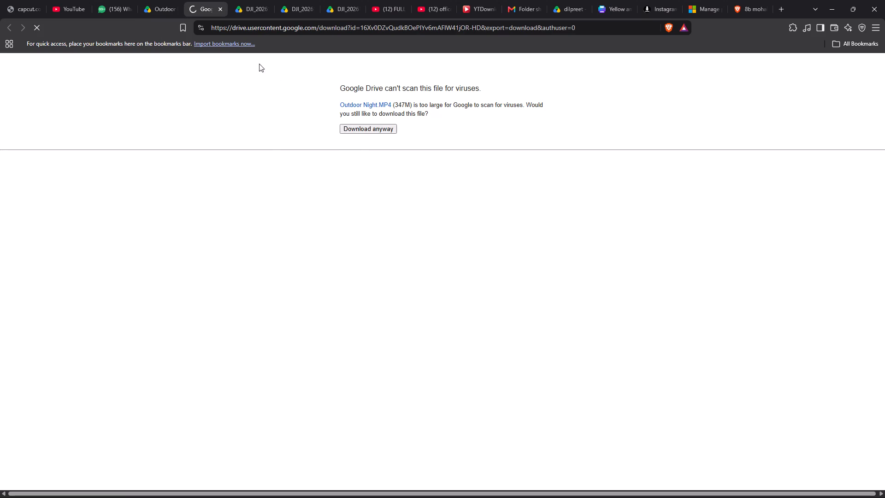
{"action": "left_click", "coordinate": [244, 0]}
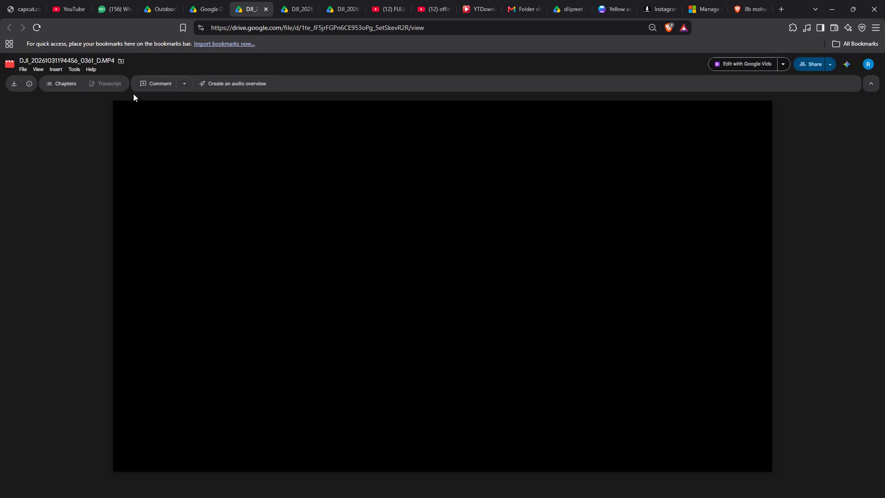
{"action": "left_click", "coordinate": [1, 84]}
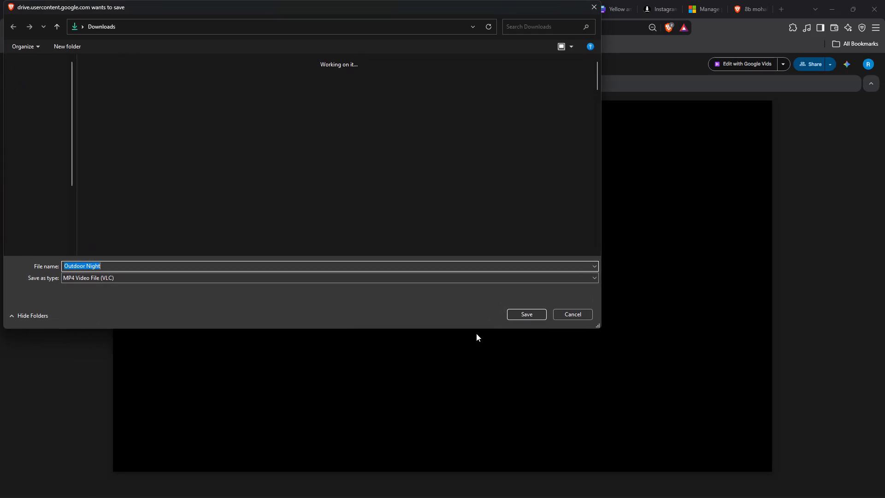
{"action": "left_click", "coordinate": [539, 313]}
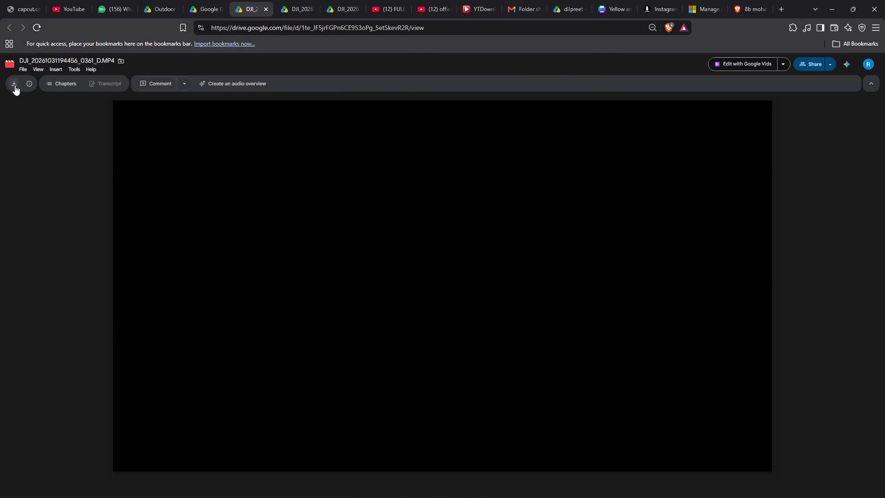
{"action": "left_click", "coordinate": [14, 84]}
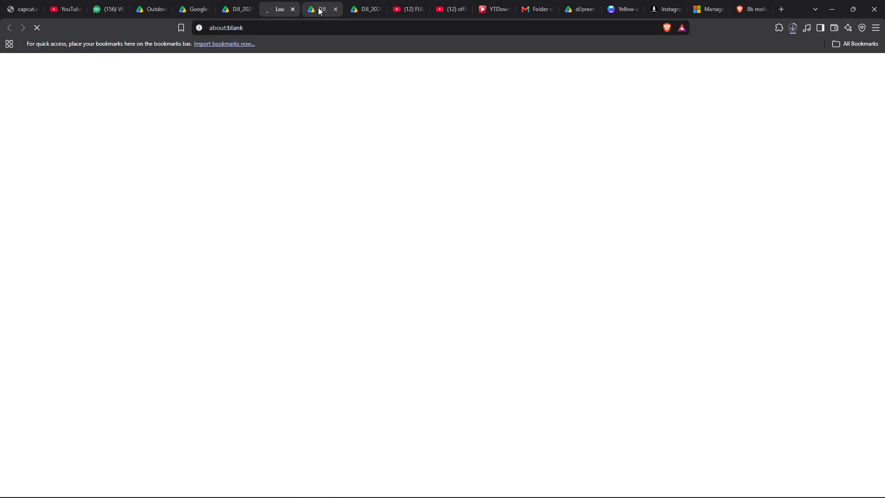
{"action": "left_click", "coordinate": [318, 8]}
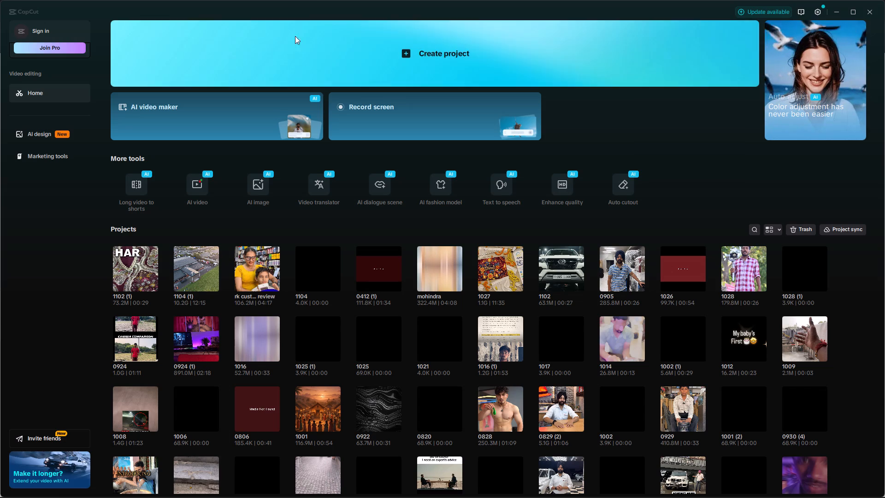
{"action": "left_click", "coordinate": [838, 14]}
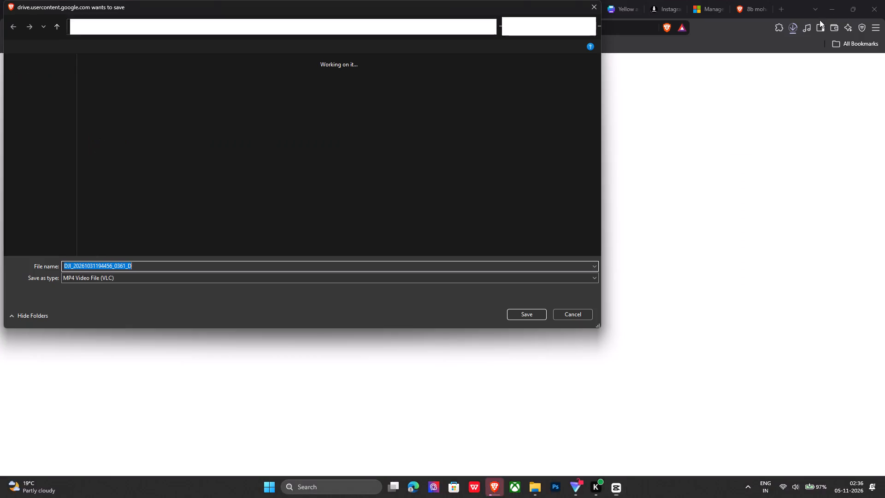
{"action": "left_click", "coordinate": [523, 317]}
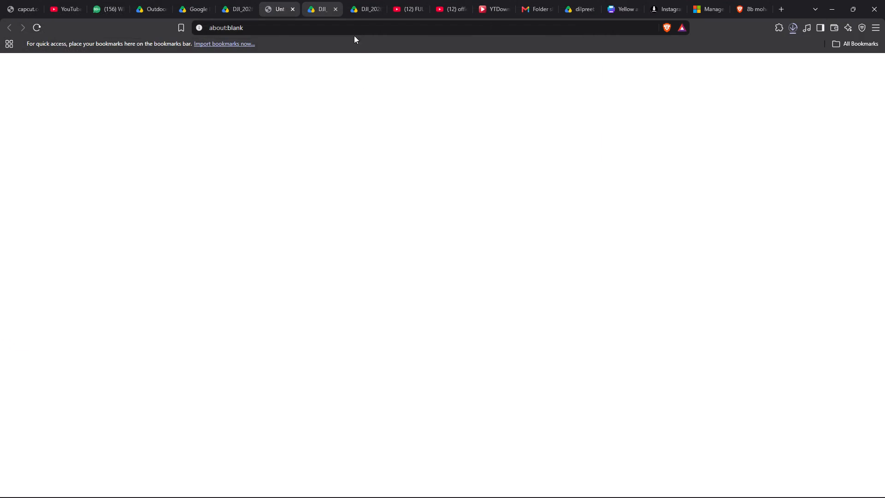
{"action": "left_click", "coordinate": [358, 7]}
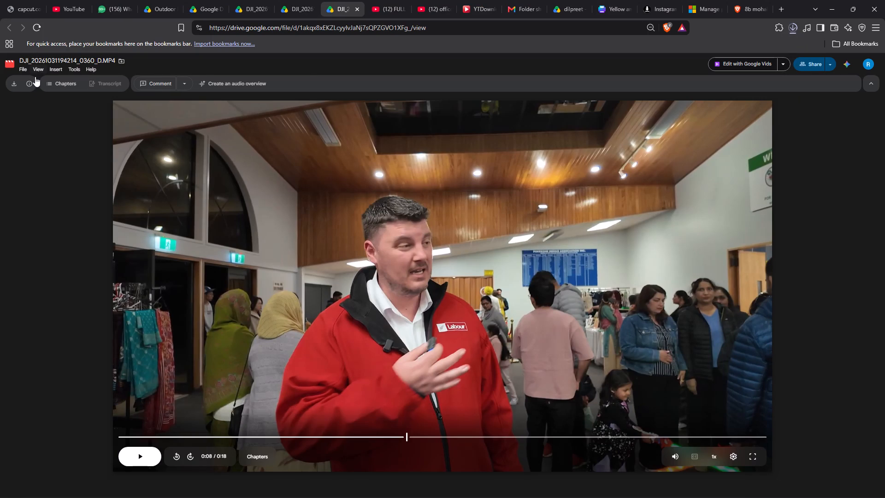
{"action": "left_click", "coordinate": [14, 81]}
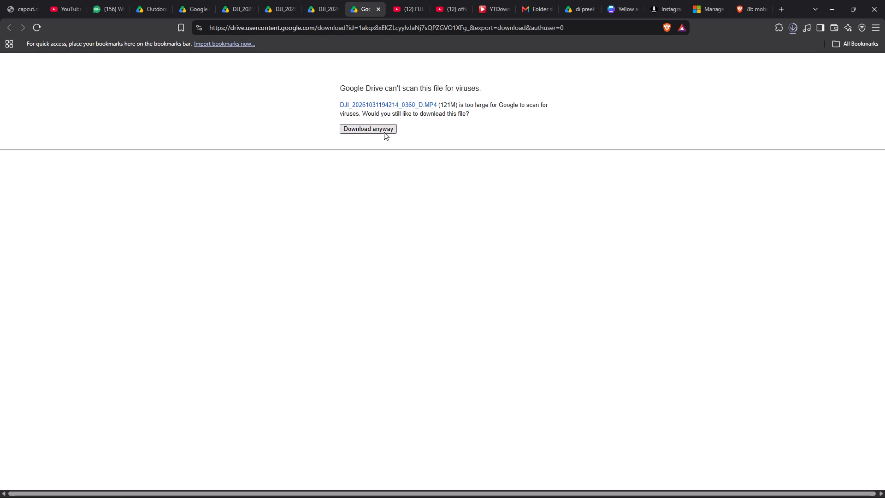
{"action": "left_click", "coordinate": [384, 129]}
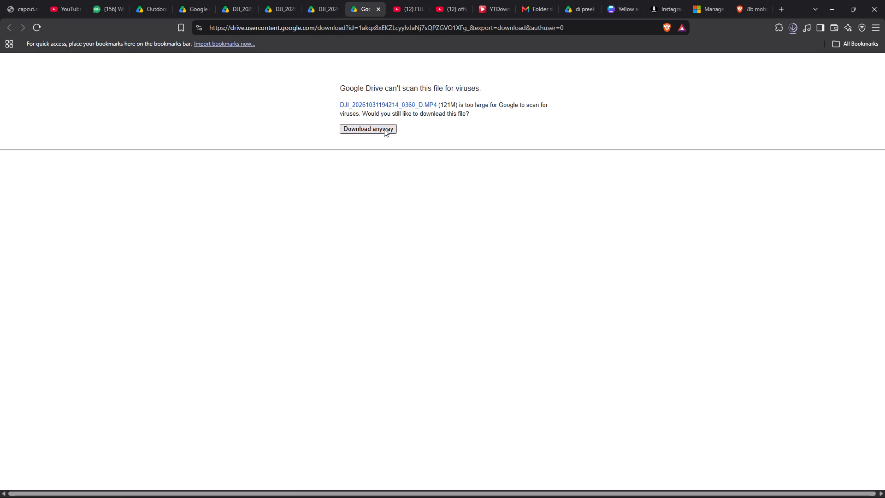
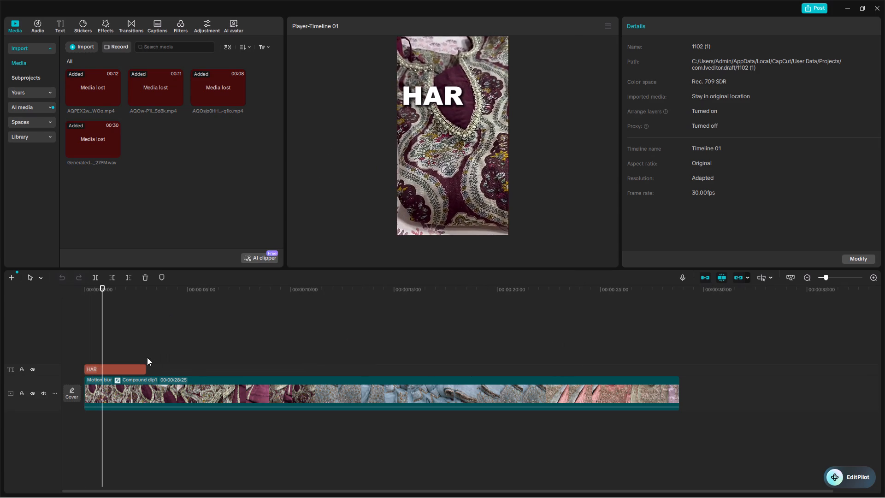
Move the HAR title slightly higher in the video frame.
{"action": "left_click", "coordinate": [427, 94]}
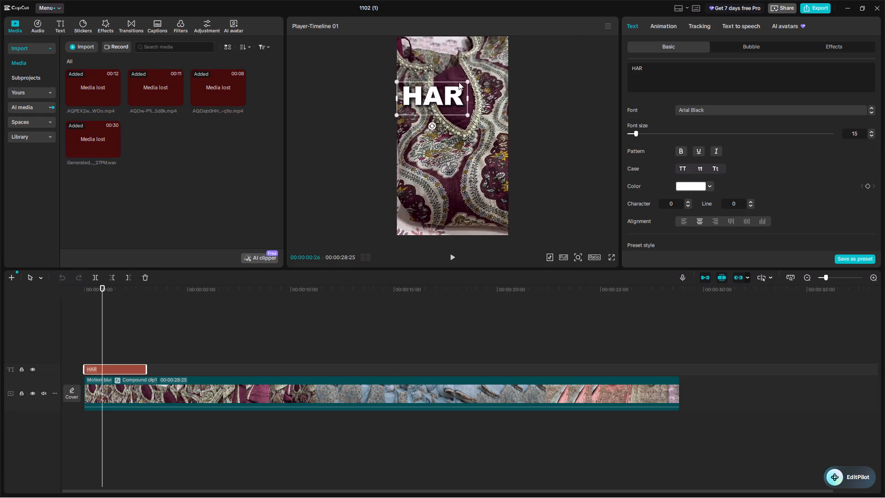
{"action": "left_click_drag", "start_coordinate": [446, 99], "coordinate": [448, 93], "text": "alt"}
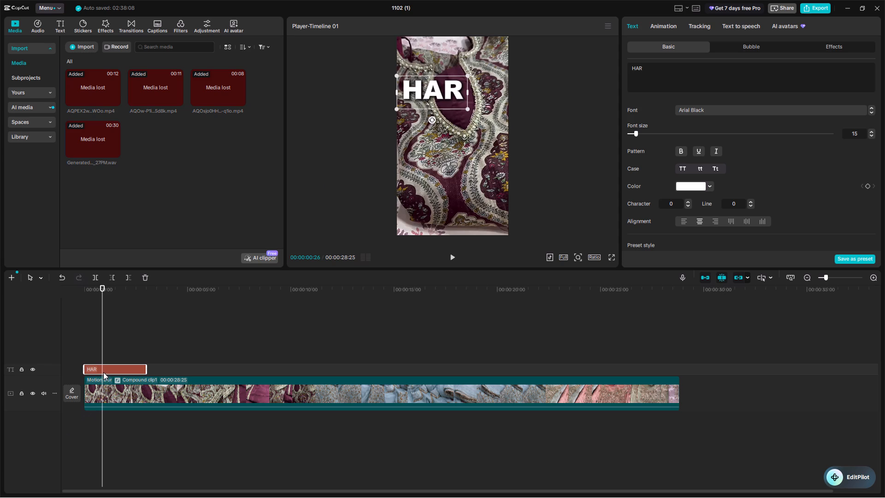
Duplicate the HAR text clip three times onto separate tracks above it, with the lowest copy starting just before the playhead.
{"action": "left_click_drag", "start_coordinate": [104, 370], "coordinate": [129, 343], "text": "alt"}
{"action": "left_click_drag", "start_coordinate": [129, 354], "coordinate": [115, 356], "text": "alt"}
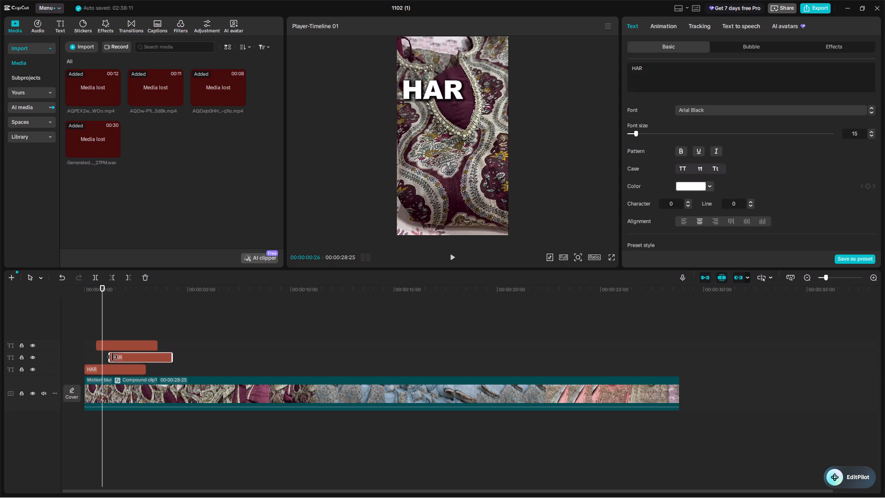
{"action": "left_click_drag", "start_coordinate": [125, 356], "coordinate": [129, 337], "text": "alt"}
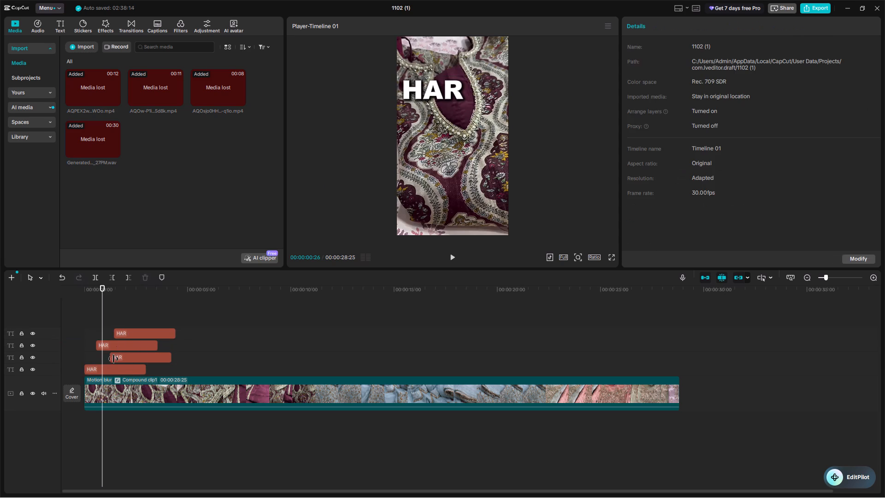
{"action": "left_click_drag", "start_coordinate": [122, 357], "coordinate": [106, 357]}
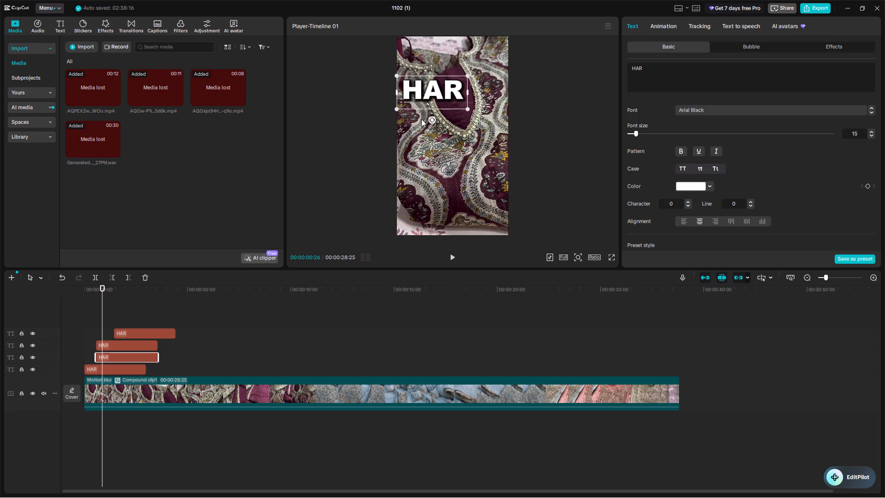
Move the lowest HAR copy below the original title and change its text to "kudi".
{"action": "left_click_drag", "start_coordinate": [430, 93], "coordinate": [440, 118]}
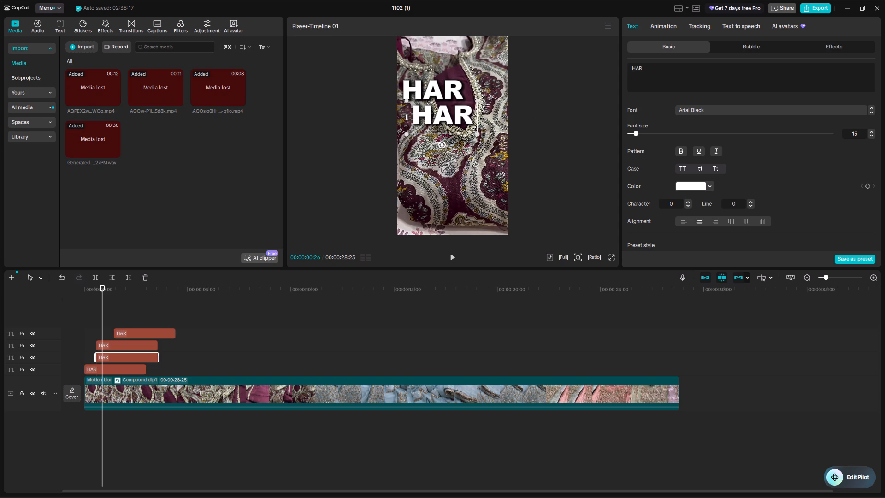
{"action": "left_click", "coordinate": [660, 70]}
{"action": "key", "text": "BackSpace"}
{"action": "key", "text": "BackSpace"}
{"action": "key", "text": "BackSpace"}
{"action": "key", "text": "BackSpace"}
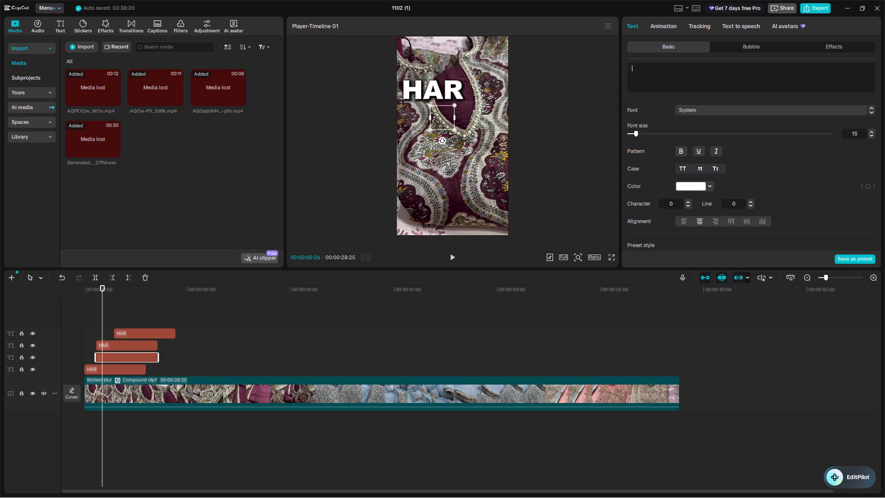
{"action": "type", "text": "kudi"}
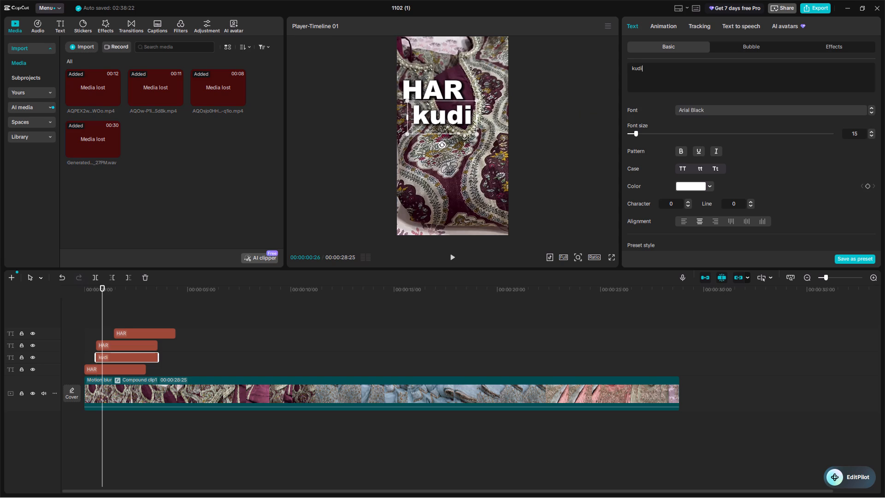
Shrink the kudi text and place it directly after HAR on the same line.
{"action": "left_click_drag", "start_coordinate": [477, 134], "coordinate": [467, 129]}
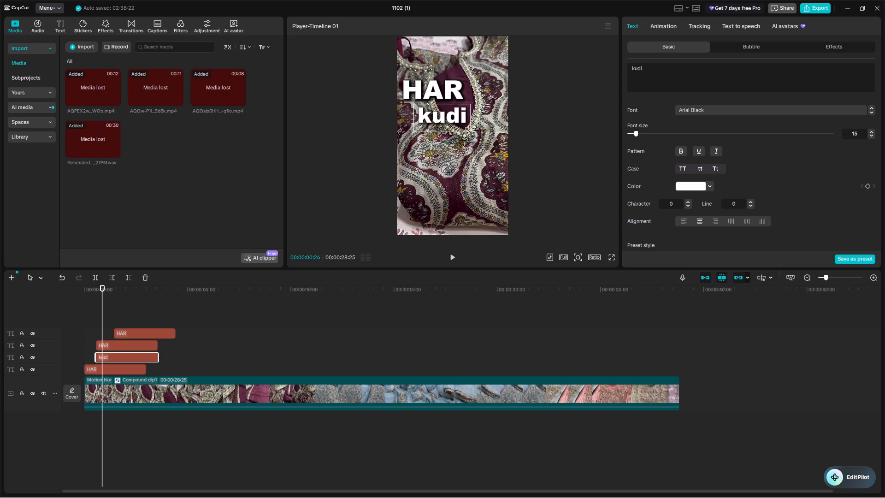
{"action": "left_click_drag", "start_coordinate": [467, 129], "coordinate": [466, 126]}
{"action": "left_click_drag", "start_coordinate": [448, 115], "coordinate": [491, 94]}
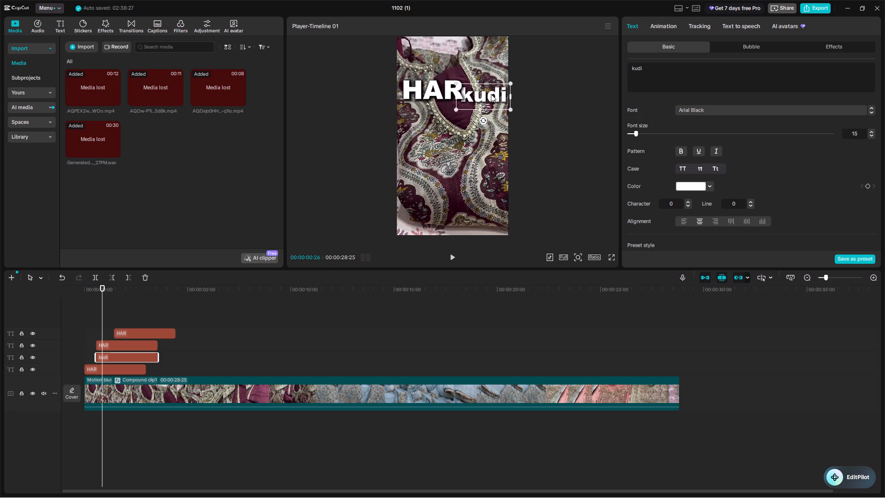
{"action": "left_click_drag", "start_coordinate": [509, 109], "coordinate": [500, 102]}
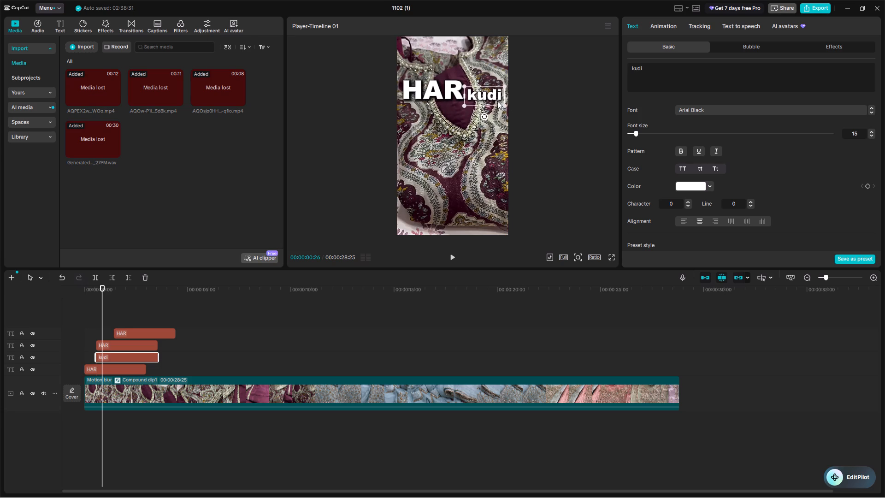
{"action": "left_click", "coordinate": [489, 97]}
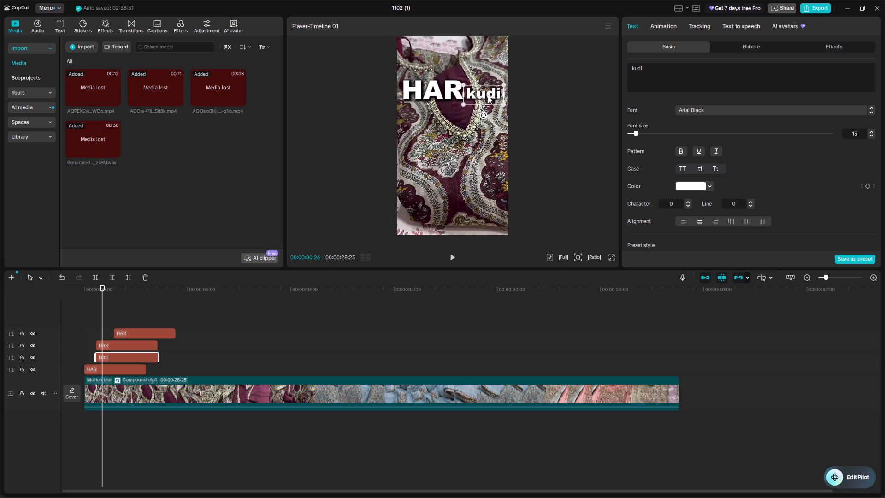
{"action": "left_click", "coordinate": [524, 110]}
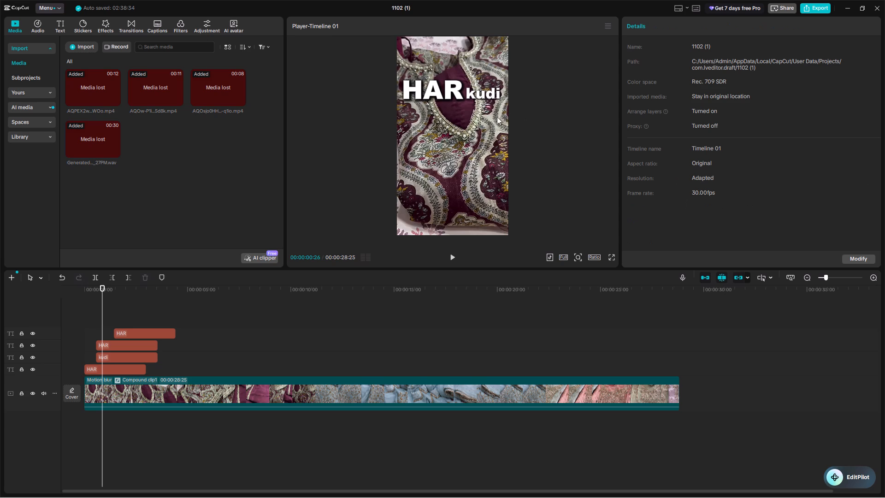
Move the HAR copy on the track above kudi below the first line and change its text to "Da".
{"action": "left_click", "coordinate": [129, 341]}
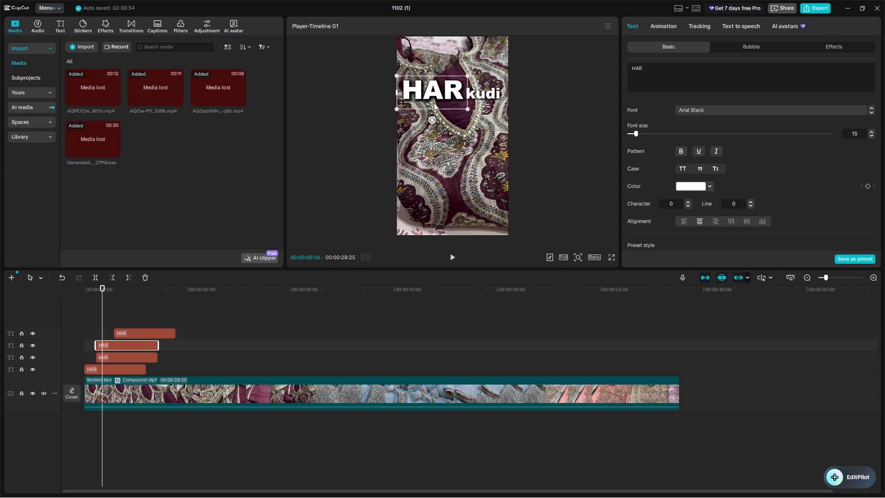
{"action": "left_click_drag", "start_coordinate": [430, 86], "coordinate": [434, 114]}
{"action": "double_click", "coordinate": [434, 114]}
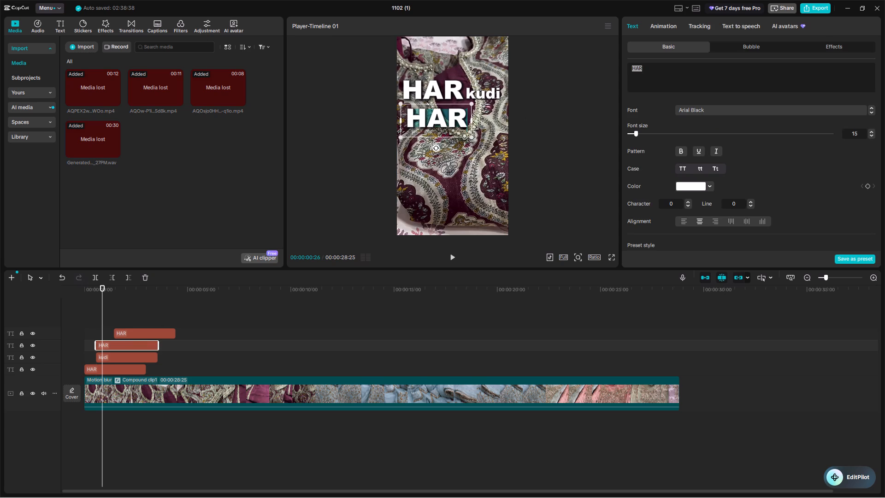
{"action": "type", "text": "da sapna"}
{"action": "key", "text": "BackSpace"}
{"action": "key", "text": "BackSpace"}
{"action": "key", "text": "BackSpace"}
{"action": "key", "text": "BackSpace"}
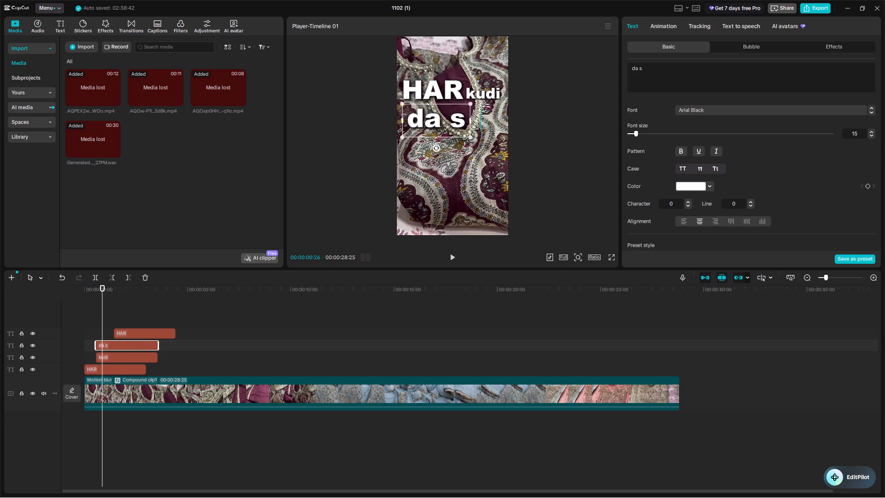
{"action": "key", "text": "BackSpace"}
{"action": "key", "text": "BackSpace"}
{"action": "key", "text": "BackSpace"}
{"action": "key", "text": "BackSpace"}
{"action": "key", "text": "BackSpace"}
{"action": "type", "text": "Da"}
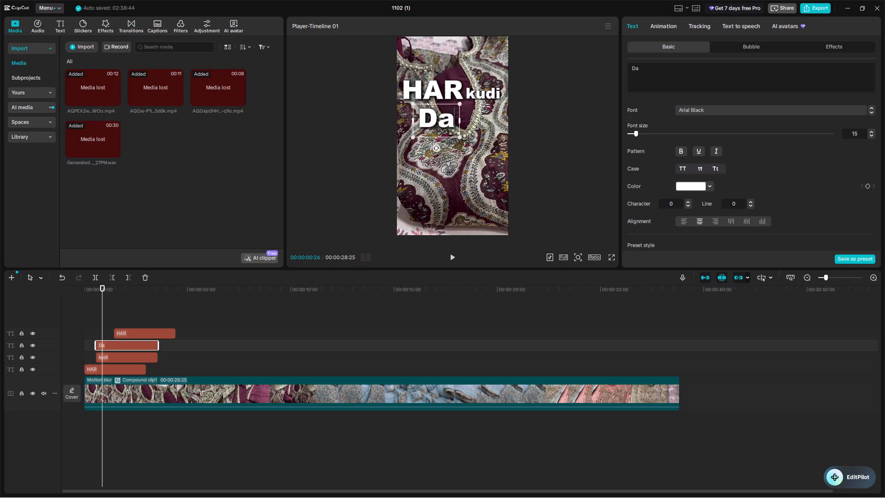
Shrink the Da text and position it close beneath HAR, lined up with the start of the first line.
{"action": "left_click_drag", "start_coordinate": [457, 135], "coordinate": [448, 132]}
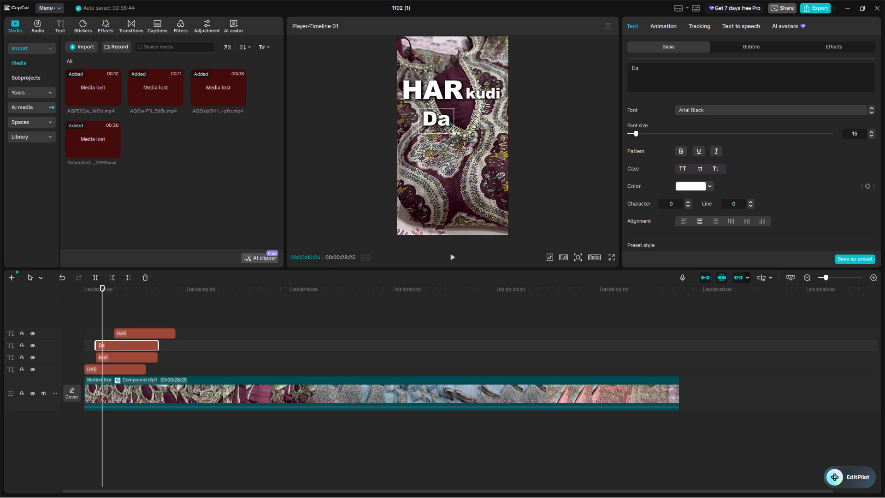
{"action": "left_click_drag", "start_coordinate": [448, 132], "coordinate": [447, 132]}
{"action": "left_click", "coordinate": [437, 120]}
{"action": "left_click", "coordinate": [560, 141]}
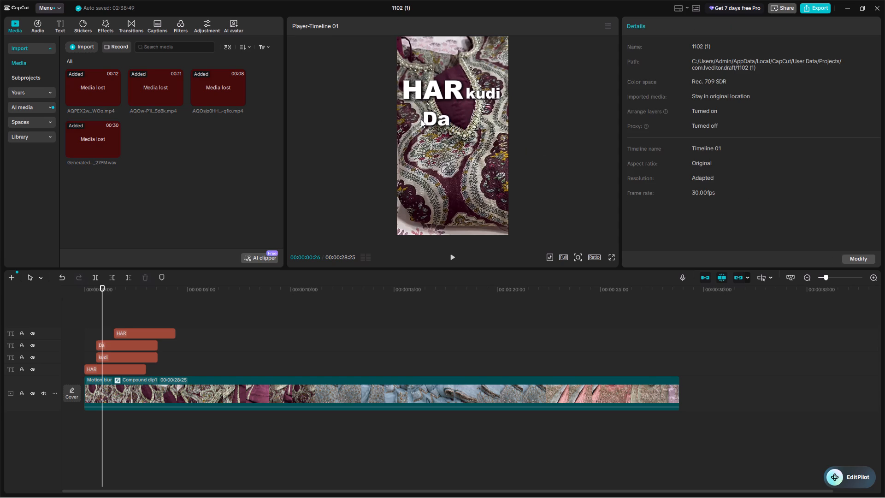
{"action": "left_click_drag", "start_coordinate": [428, 118], "coordinate": [409, 106]}
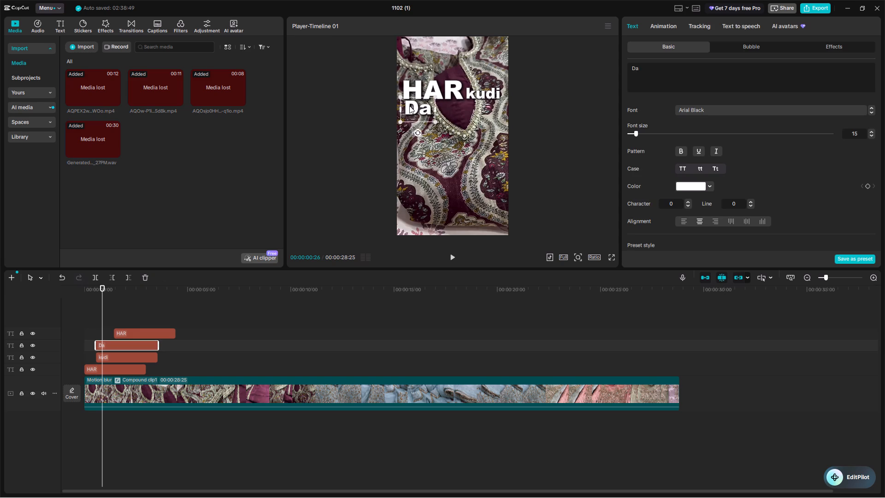
{"action": "left_click_drag", "start_coordinate": [409, 106], "coordinate": [409, 107]}
{"action": "left_click_drag", "start_coordinate": [409, 107], "coordinate": [410, 107]}
{"action": "scroll", "coordinate": [410, 107], "scroll_direction": "up", "scroll_amount": 2, "text": "shift"}
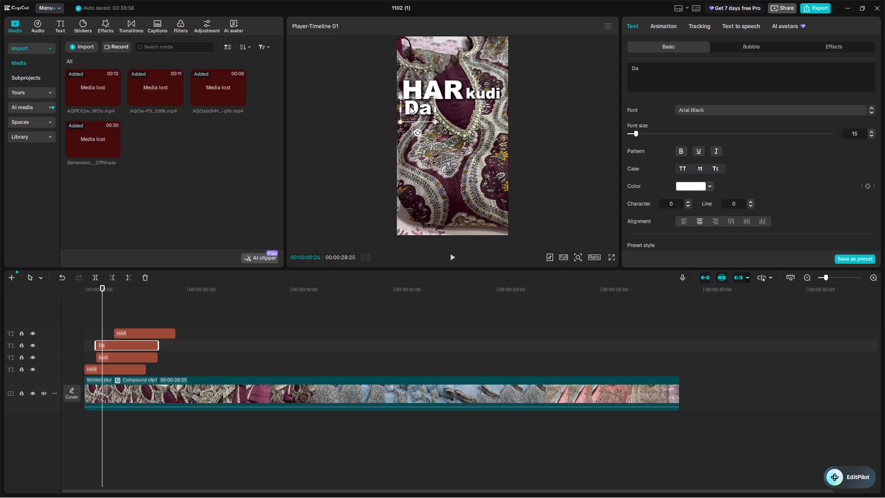
{"action": "scroll", "coordinate": [410, 107], "scroll_direction": "up", "scroll_amount": 2, "text": "ctrl"}
{"action": "left_click", "coordinate": [407, 107]}
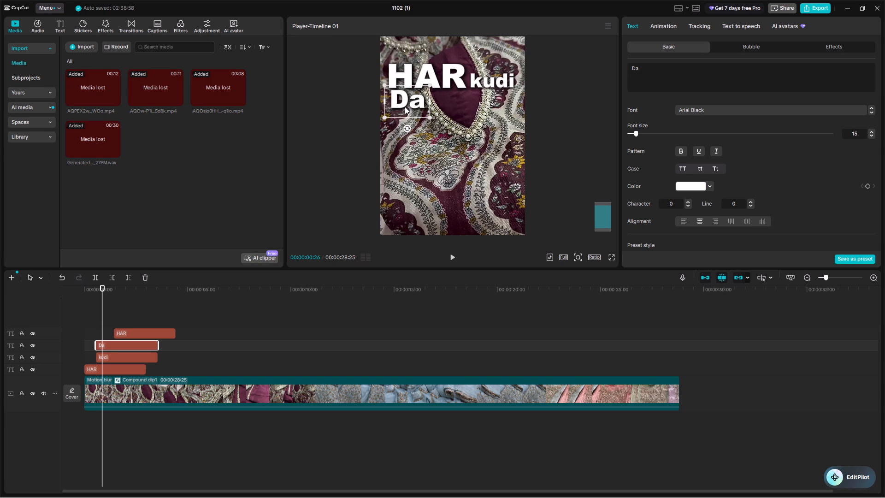
{"action": "left_click", "coordinate": [403, 102]}
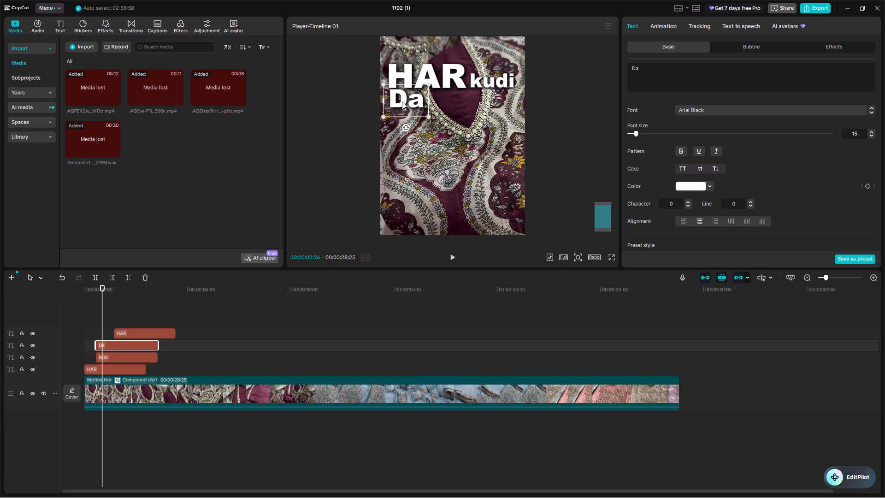
{"action": "left_click", "coordinate": [555, 124]}
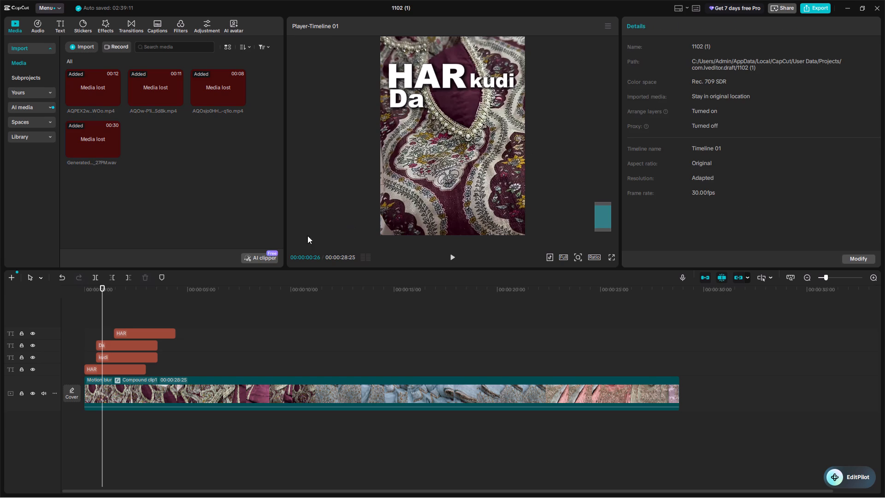
Shift the topmost HAR copy to start at the playhead, move it beside Da, and change its text to "Sapna".
{"action": "left_click", "coordinate": [142, 332]}
{"action": "left_click_drag", "start_coordinate": [142, 332], "coordinate": [131, 330]}
{"action": "left_click_drag", "start_coordinate": [434, 77], "coordinate": [437, 77]}
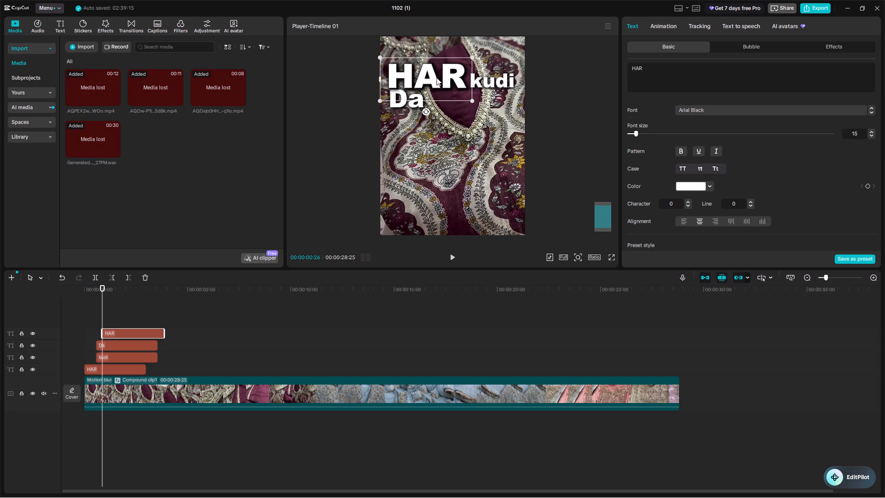
{"action": "left_click_drag", "start_coordinate": [437, 77], "coordinate": [470, 106]}
{"action": "double_click", "coordinate": [475, 101]}
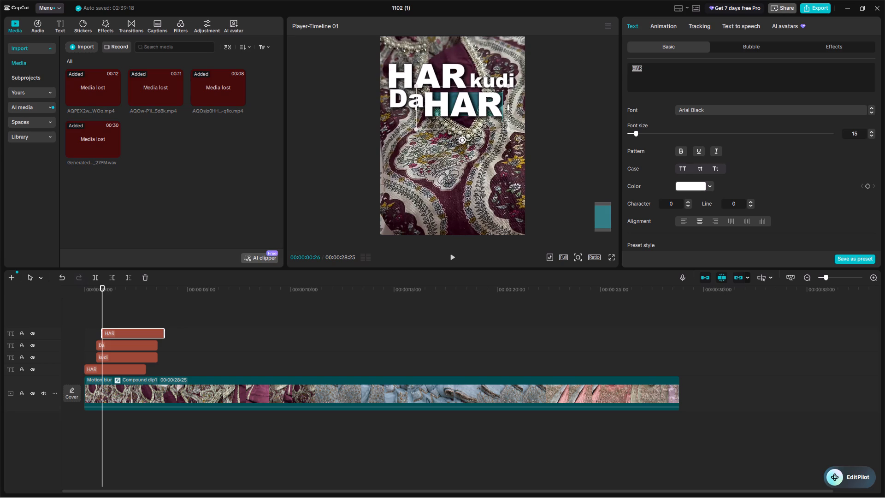
{"action": "type", "text": "spana"}
{"action": "key", "text": "BackSpace"}
{"action": "key", "text": "BackSpace"}
{"action": "key", "text": "BackSpace"}
{"action": "key", "text": "BackSpace"}
{"action": "key", "text": "BackSpace"}
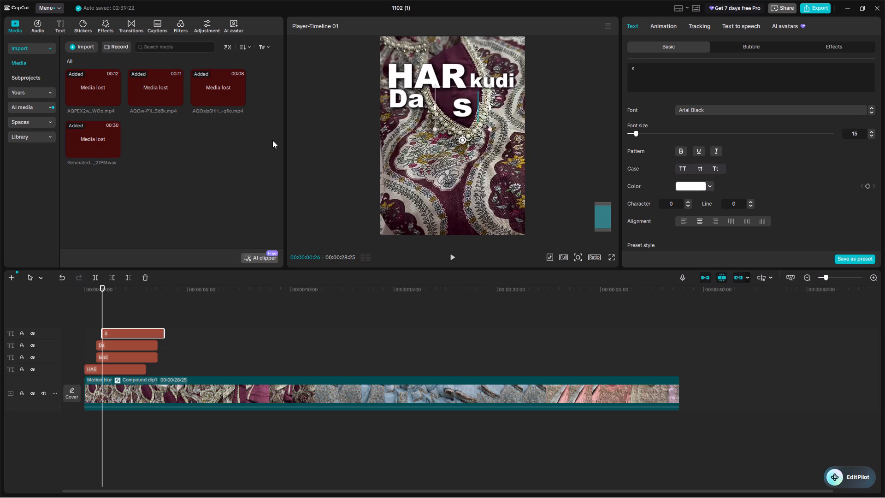
{"action": "type", "text": "Sapna"}
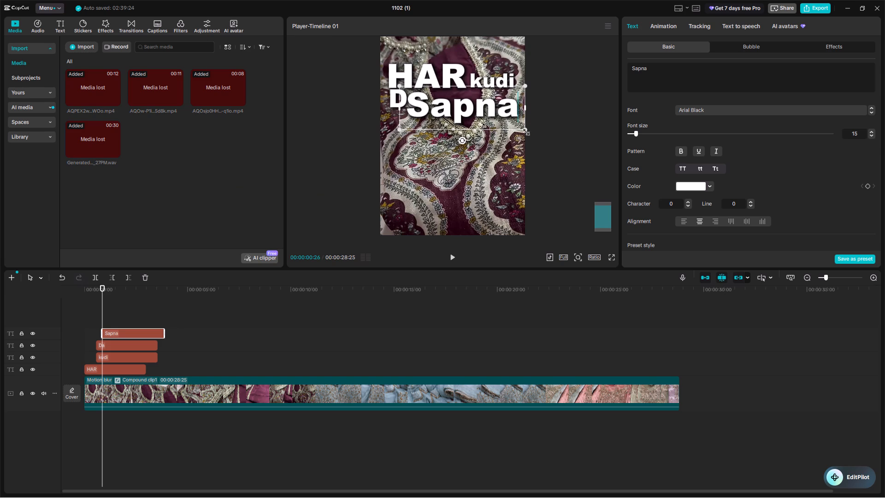
Shrink the Sapna text and align it after Da on the second line, leaving a small word gap.
{"action": "left_click_drag", "start_coordinate": [524, 132], "coordinate": [485, 121]}
{"action": "left_click_drag", "start_coordinate": [459, 114], "coordinate": [457, 107]}
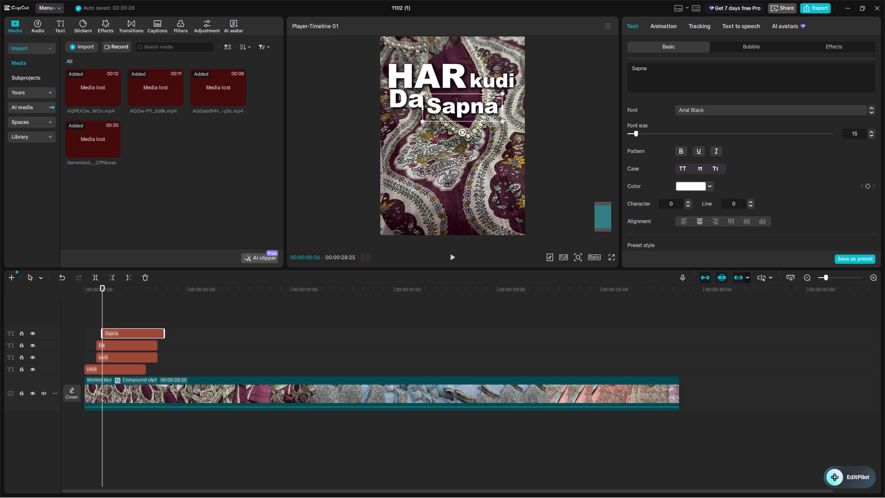
{"action": "left_click_drag", "start_coordinate": [457, 107], "coordinate": [457, 106]}
{"action": "left_click", "coordinate": [561, 115]}
{"action": "left_click_drag", "start_coordinate": [463, 109], "coordinate": [463, 101]}
{"action": "left_click_drag", "start_coordinate": [463, 101], "coordinate": [463, 103]}
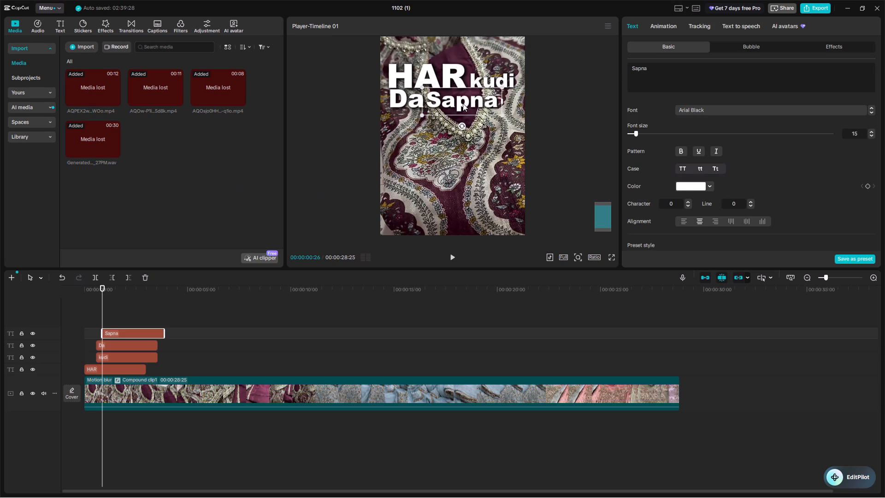
{"action": "left_click_drag", "start_coordinate": [463, 103], "coordinate": [462, 103]}
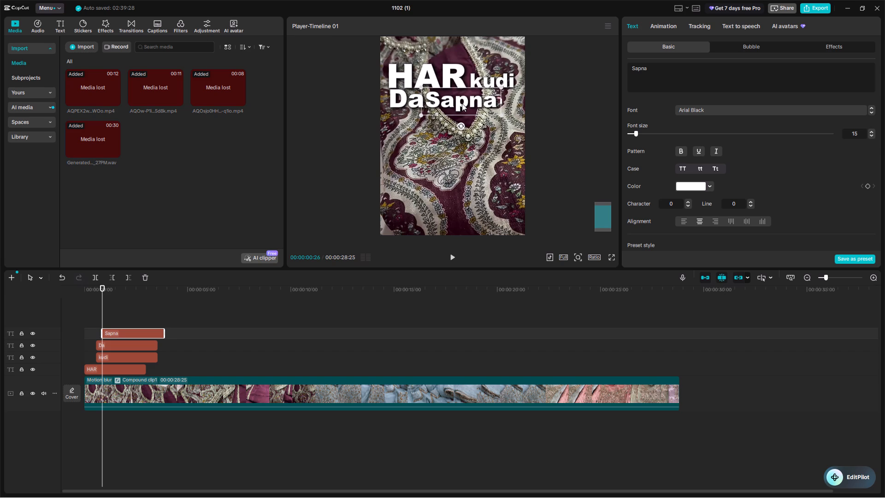
{"action": "left_click_drag", "start_coordinate": [462, 103], "coordinate": [466, 103]}
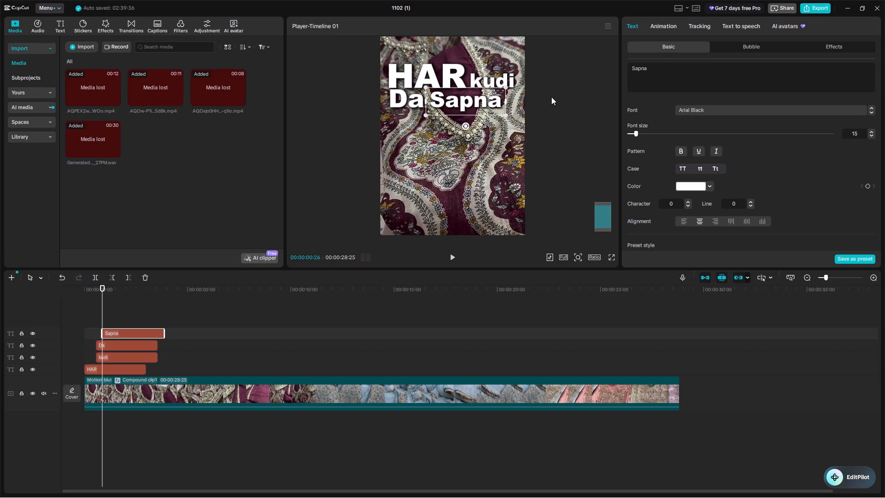
{"action": "left_click", "coordinate": [551, 97]}
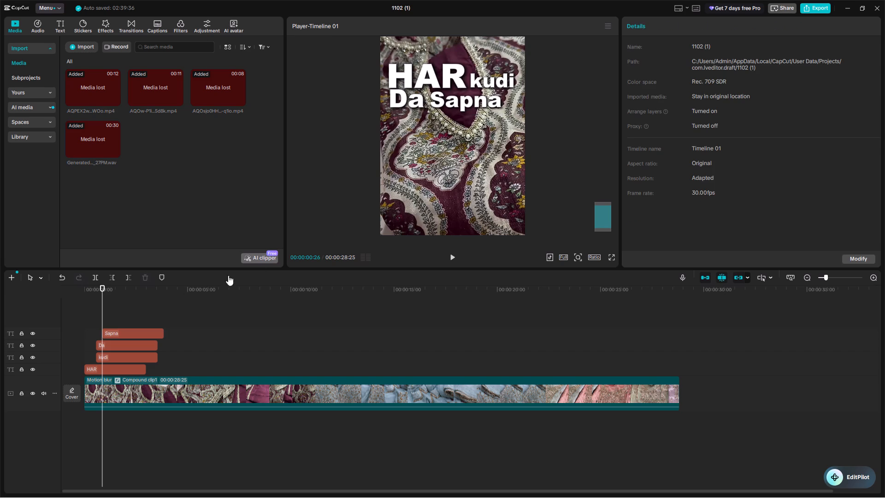
Extend the start of the kudi text clip slightly earlier on its track, ahead of the Da clip's start.
{"action": "left_click_drag", "start_coordinate": [100, 292], "coordinate": [66, 293]}
{"action": "key", "text": "space"}
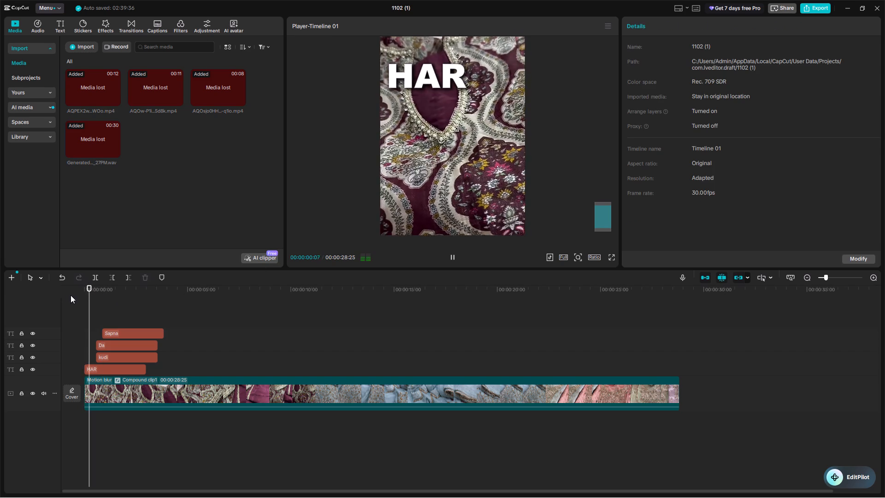
{"action": "key", "text": "space"}
{"action": "scroll", "coordinate": [124, 329], "scroll_direction": "up", "scroll_amount": 2, "text": "ctrl"}
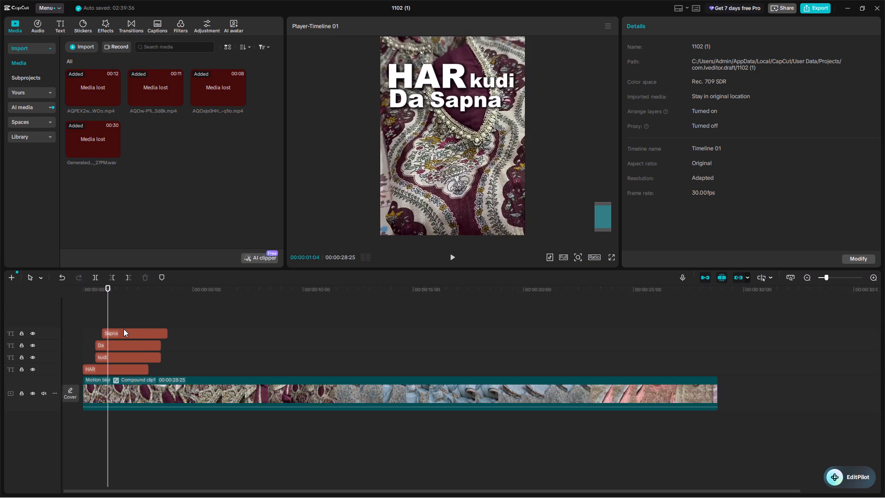
{"action": "scroll", "coordinate": [124, 329], "scroll_direction": "up", "scroll_amount": 7, "text": "ctrl"}
{"action": "left_click", "coordinate": [107, 359]}
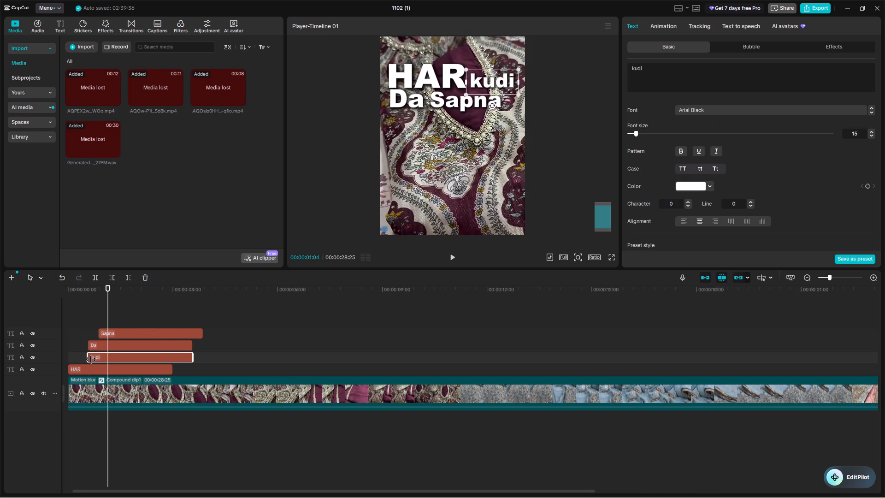
{"action": "left_click_drag", "start_coordinate": [88, 358], "coordinate": [82, 357]}
Play the title sequence from the start to check the word timing and where the next word should come in.
{"action": "left_click_drag", "start_coordinate": [107, 304], "coordinate": [29, 296]}
{"action": "key", "text": "space"}
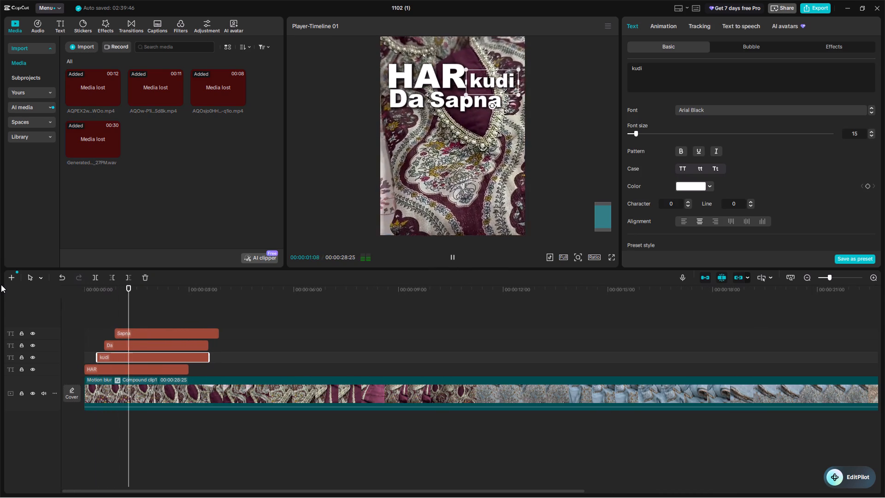
{"action": "key", "text": "space"}
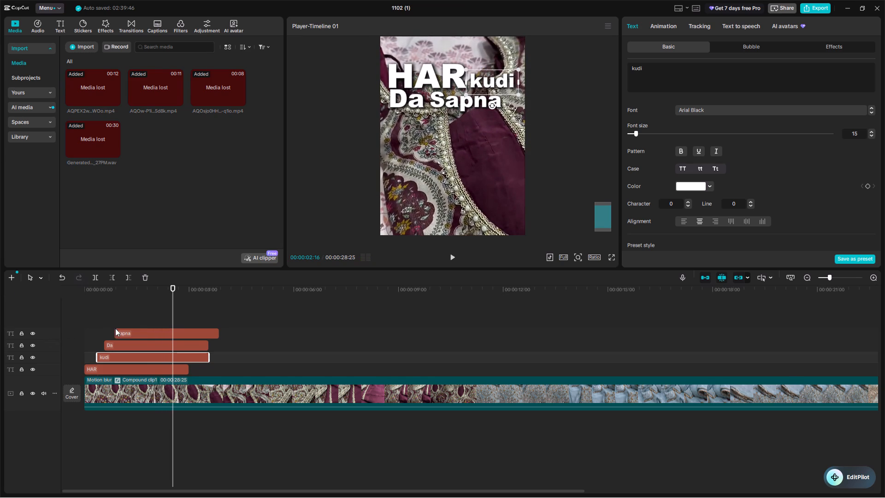
{"action": "left_click", "coordinate": [116, 331]}
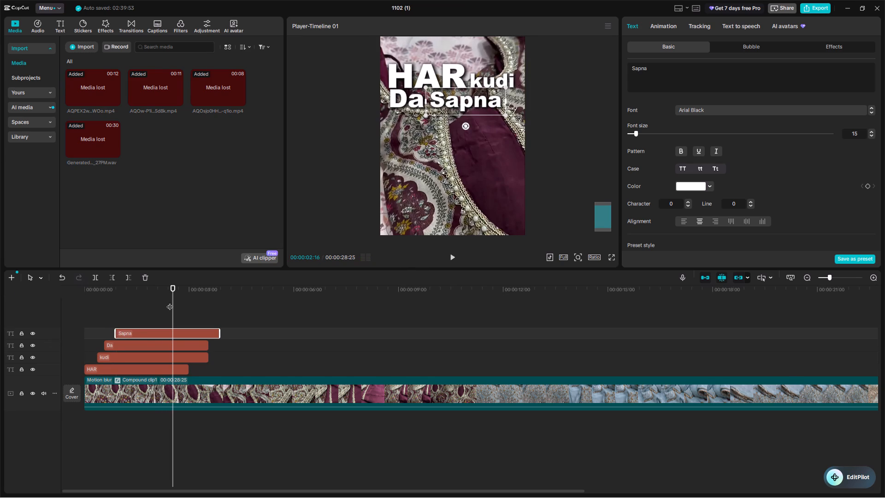
{"action": "left_click_drag", "start_coordinate": [172, 302], "coordinate": [70, 311]}
{"action": "key", "text": "space"}
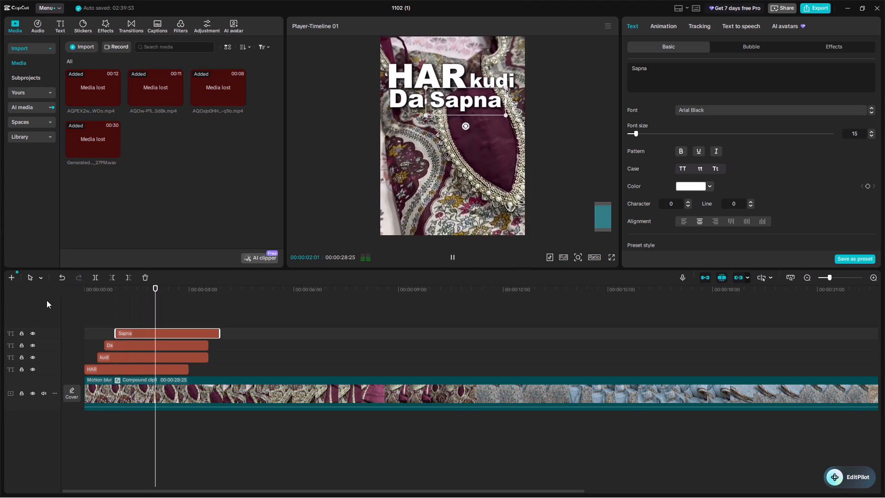
{"action": "key", "text": "space"}
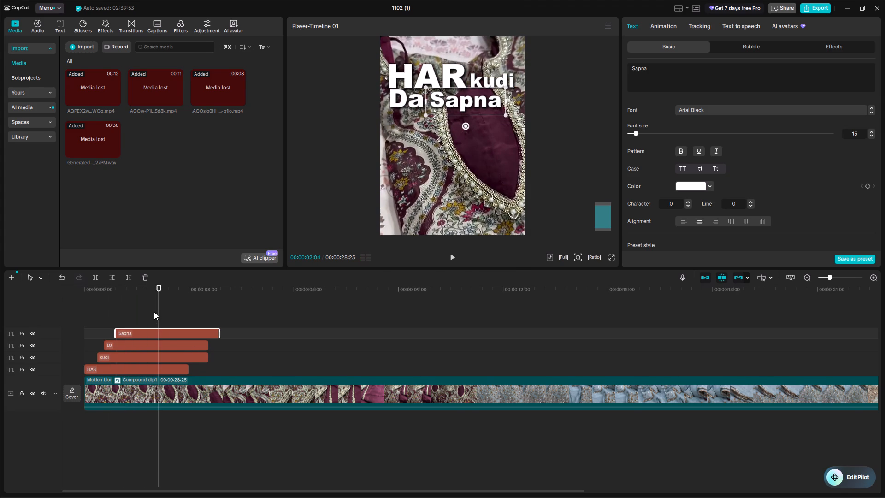
Duplicate the Sapna text clip onto two new tracks above, staggering the copies, with the topmost one starting at 00:00:01:22.
{"action": "left_click_drag", "start_coordinate": [157, 312], "coordinate": [151, 312]}
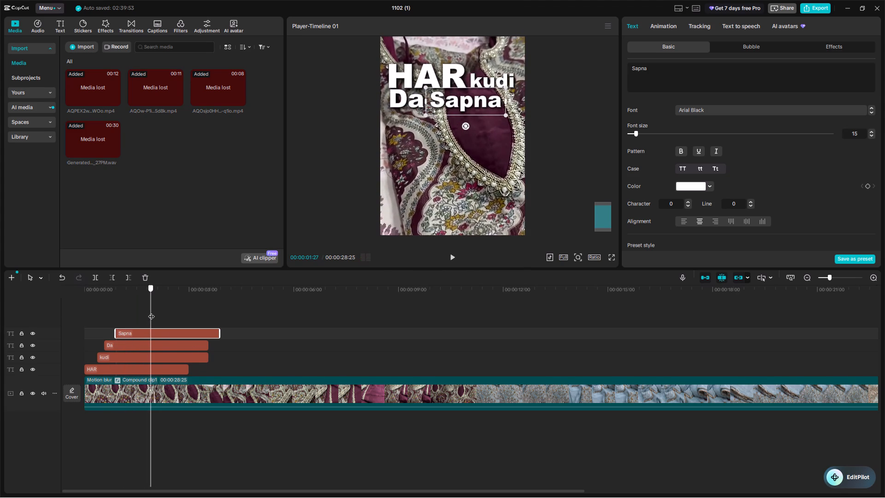
{"action": "left_click_drag", "start_coordinate": [151, 312], "coordinate": [144, 313]}
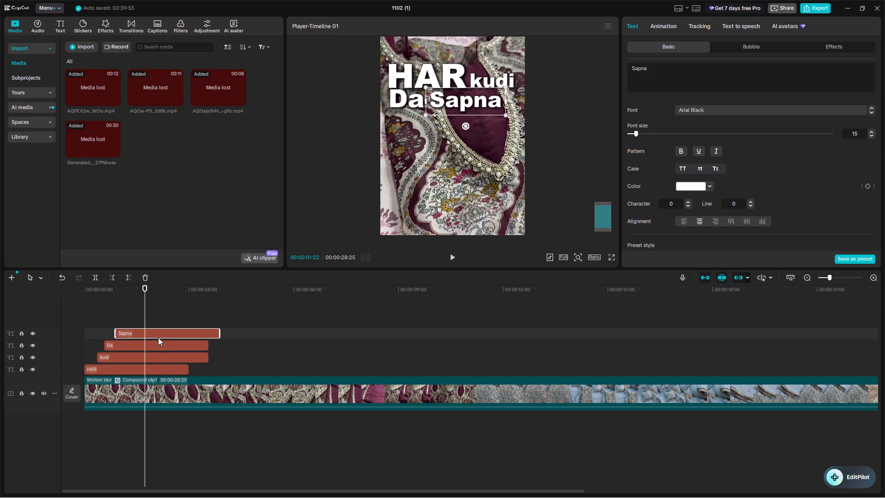
{"action": "left_click_drag", "start_coordinate": [149, 335], "coordinate": [169, 326], "text": "alt"}
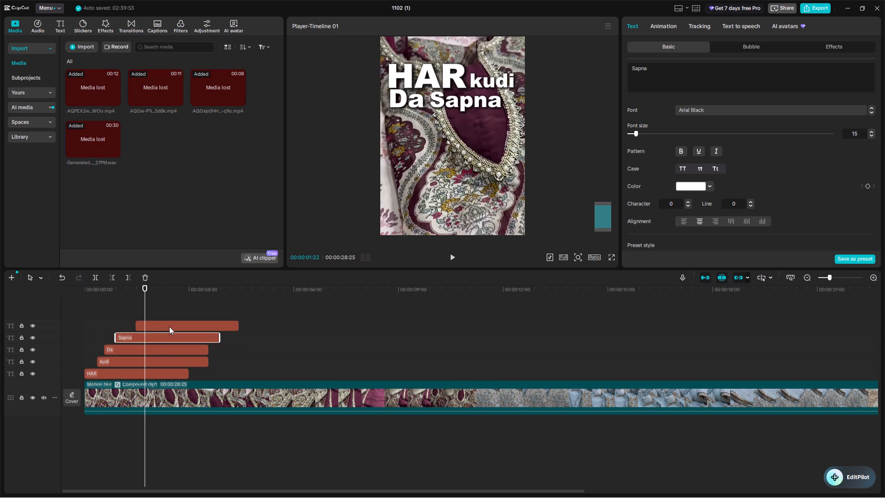
{"action": "left_click_drag", "start_coordinate": [165, 325], "coordinate": [174, 317], "text": "alt"}
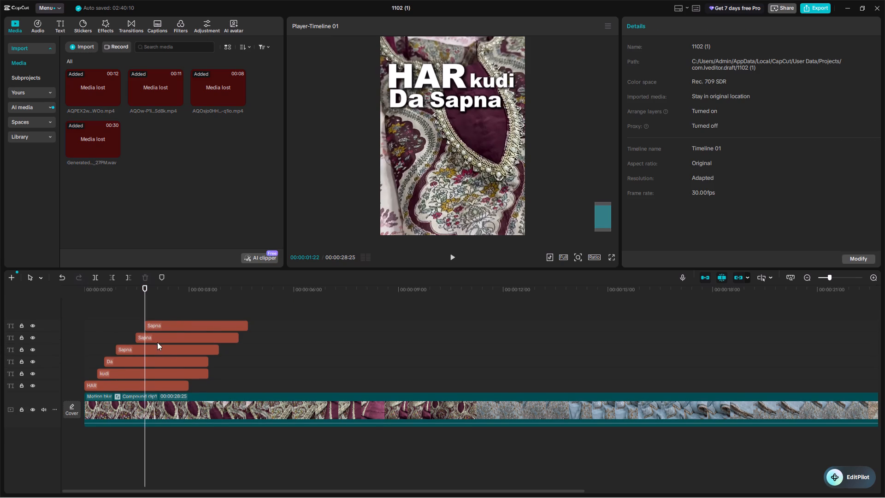
Move the lower of the two new Sapna copies beneath the second line and change its text to "Hunda".
{"action": "left_click", "coordinate": [160, 338]}
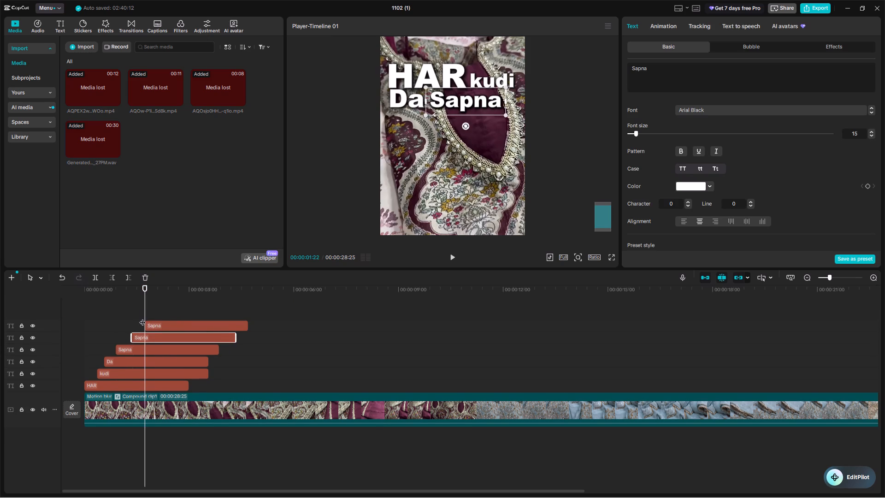
{"action": "left_click_drag", "start_coordinate": [460, 106], "coordinate": [425, 133]}
{"action": "double_click", "coordinate": [425, 134]}
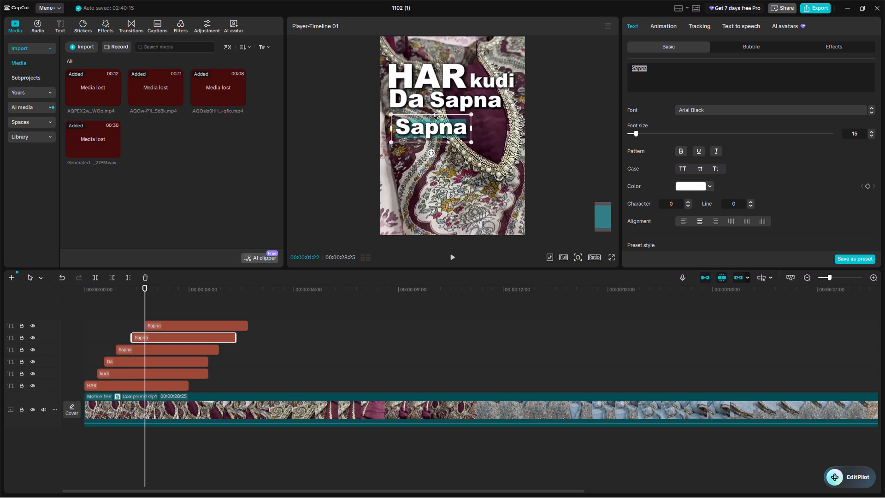
{"action": "type", "text": "Hunda"}
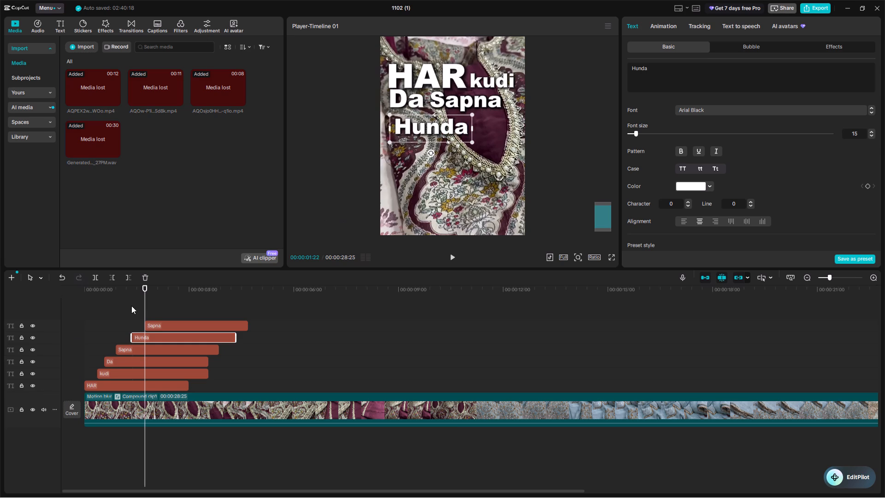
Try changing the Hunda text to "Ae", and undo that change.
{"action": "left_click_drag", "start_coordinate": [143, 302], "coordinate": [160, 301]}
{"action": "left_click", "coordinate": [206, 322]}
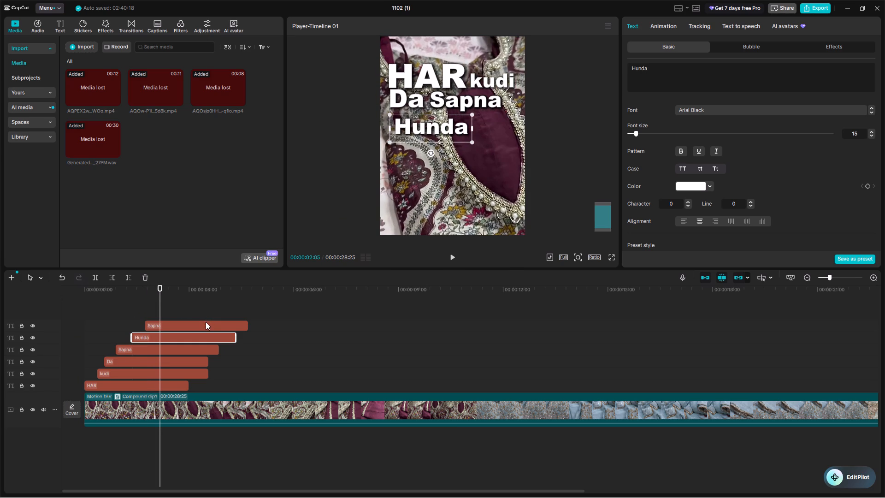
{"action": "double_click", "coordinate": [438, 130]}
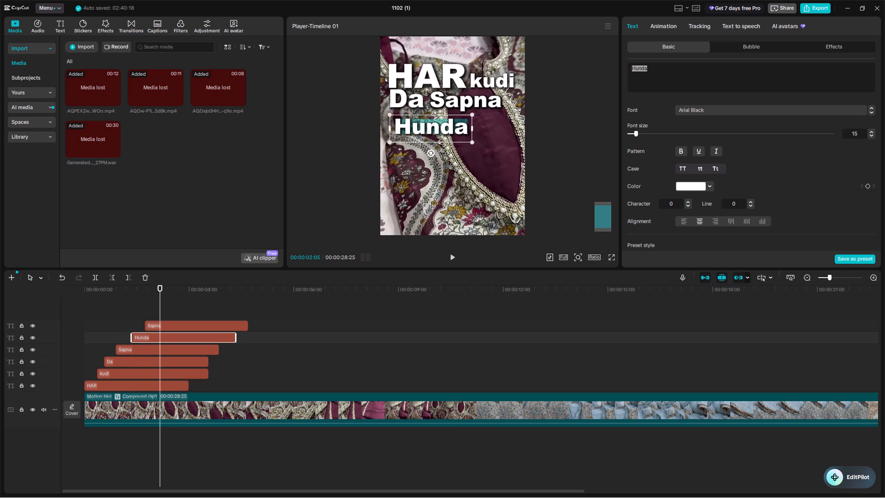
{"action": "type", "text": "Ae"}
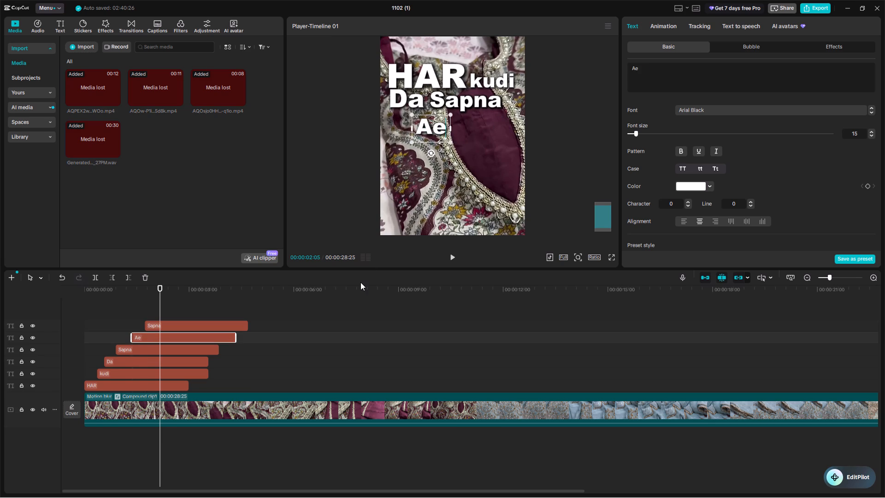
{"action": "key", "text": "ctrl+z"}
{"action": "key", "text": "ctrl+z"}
Change the topmost Sapna copy's text to "Ae" and place it beside Hunda on the third line.
{"action": "left_click", "coordinate": [190, 324]}
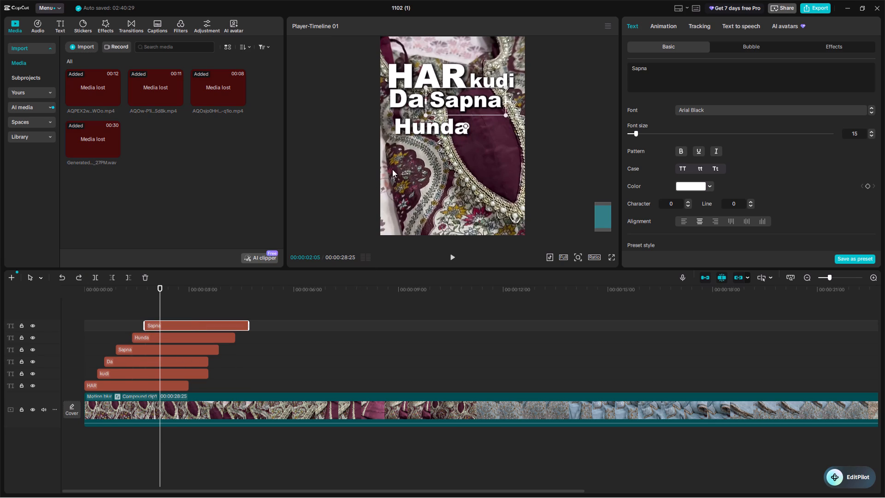
{"action": "left_click_drag", "start_coordinate": [481, 95], "coordinate": [495, 148]}
{"action": "double_click", "coordinate": [495, 148]}
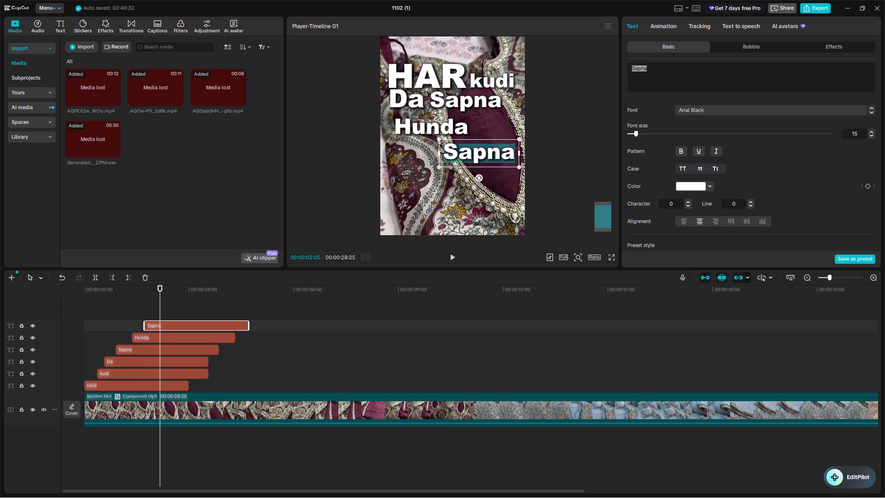
{"action": "type", "text": "Ae"}
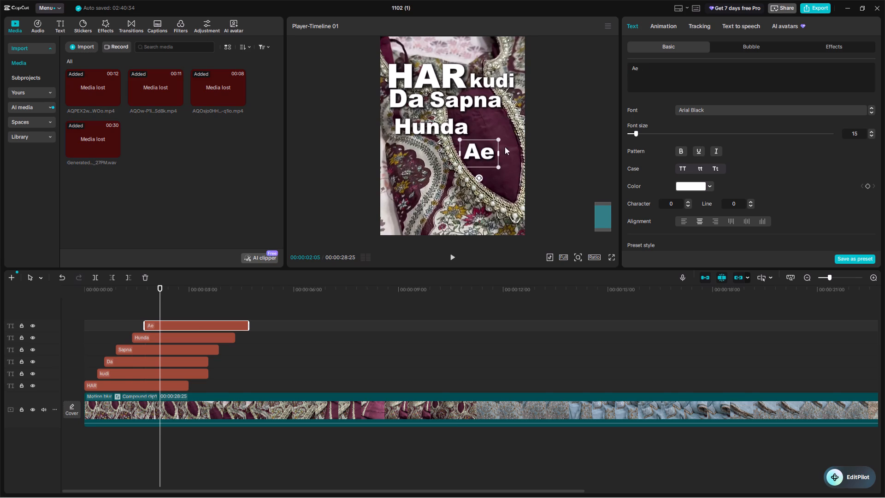
{"action": "left_click", "coordinate": [531, 161]}
{"action": "left_click", "coordinate": [466, 149]}
{"action": "left_click", "coordinate": [475, 154]}
{"action": "left_click_drag", "start_coordinate": [475, 154], "coordinate": [484, 136]}
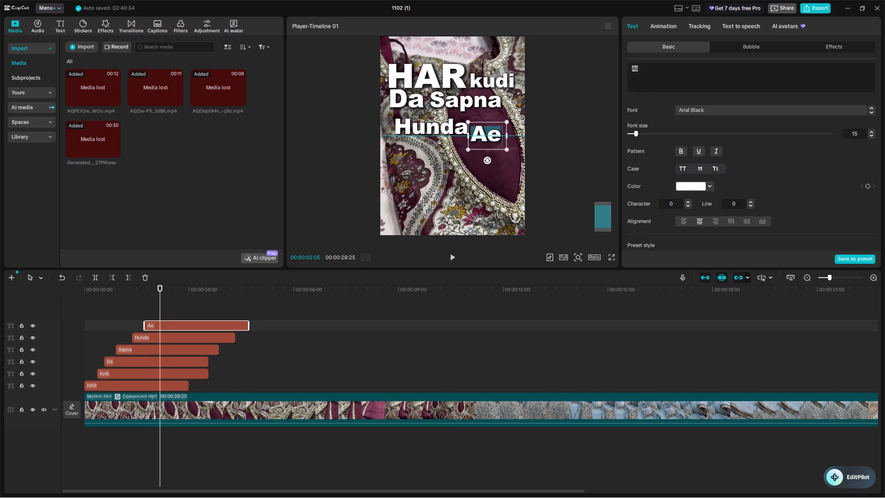
{"action": "left_click_drag", "start_coordinate": [484, 136], "coordinate": [487, 130]}
{"action": "left_click", "coordinate": [571, 146]}
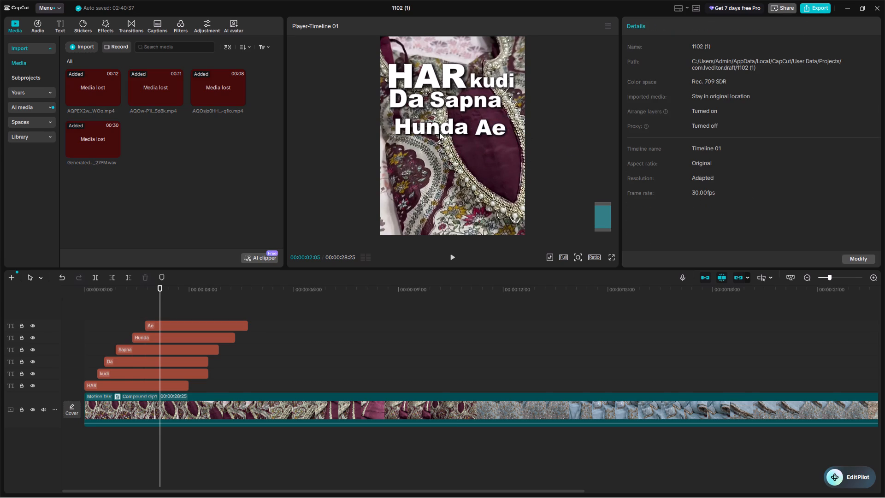
Shrink the Hunda text and move it near the bottom of the frame, aligned with the start of the upper lines.
{"action": "left_click", "coordinate": [439, 127]}
{"action": "left_click_drag", "start_coordinate": [439, 127], "coordinate": [437, 196]}
{"action": "scroll", "coordinate": [473, 150], "scroll_direction": "down", "scroll_amount": 4}
{"action": "left_click_drag", "start_coordinate": [470, 184], "coordinate": [458, 180]}
{"action": "left_click_drag", "start_coordinate": [439, 168], "coordinate": [438, 194]}
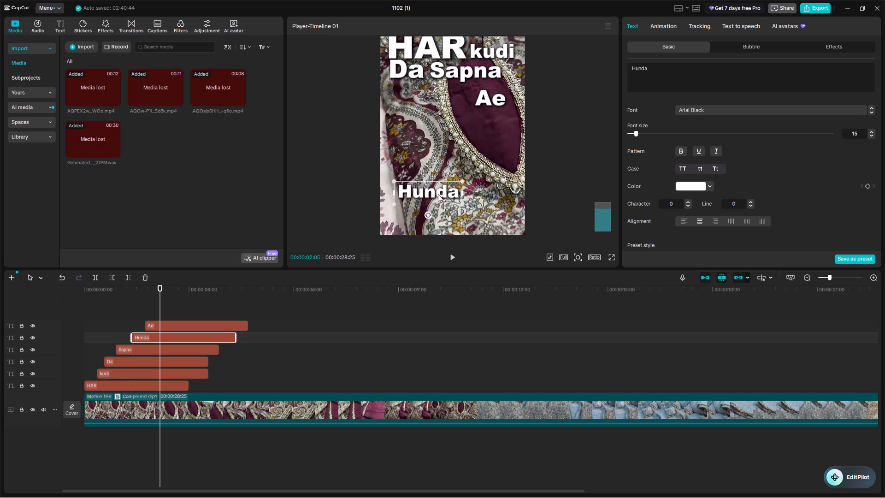
{"action": "left_click_drag", "start_coordinate": [438, 194], "coordinate": [430, 202]}
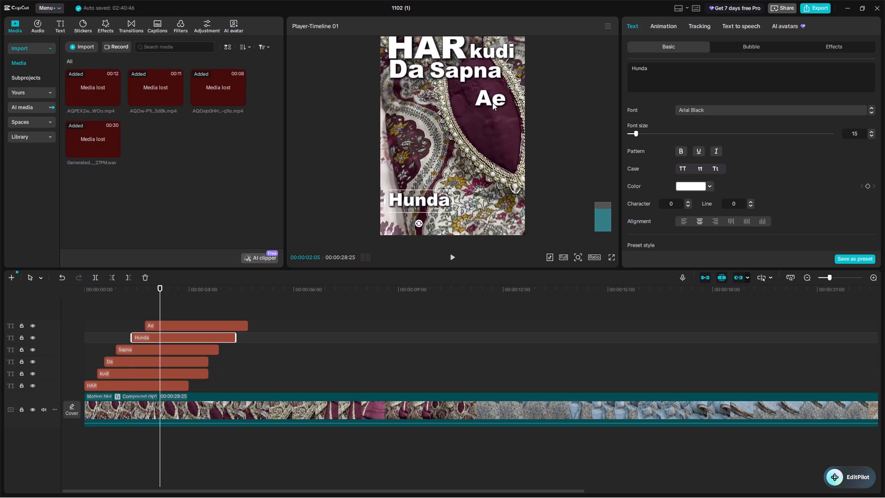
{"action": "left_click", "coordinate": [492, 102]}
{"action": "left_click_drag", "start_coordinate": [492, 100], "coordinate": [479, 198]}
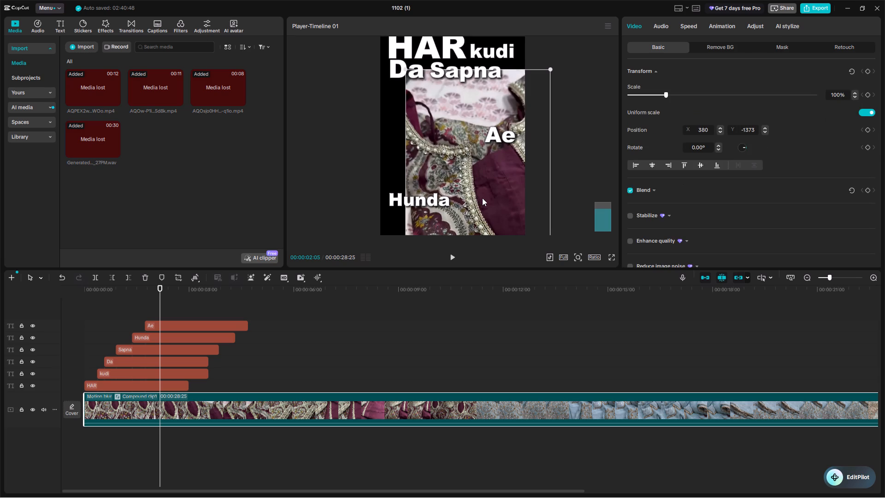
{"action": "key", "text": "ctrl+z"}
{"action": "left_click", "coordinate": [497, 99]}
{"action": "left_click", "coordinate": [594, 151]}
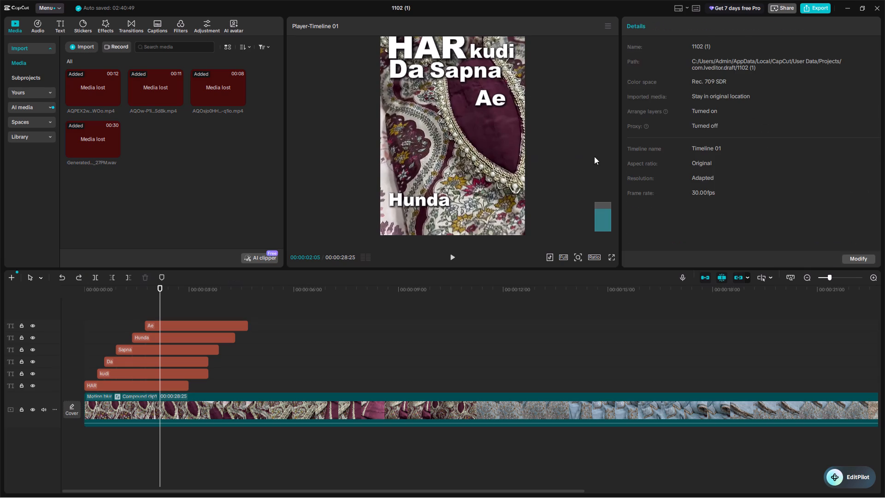
Move the Ae text down onto the bottom line of the frame, directly after Hunda and level with it.
{"action": "left_click", "coordinate": [485, 100]}
{"action": "left_click_drag", "start_coordinate": [485, 100], "coordinate": [472, 201]}
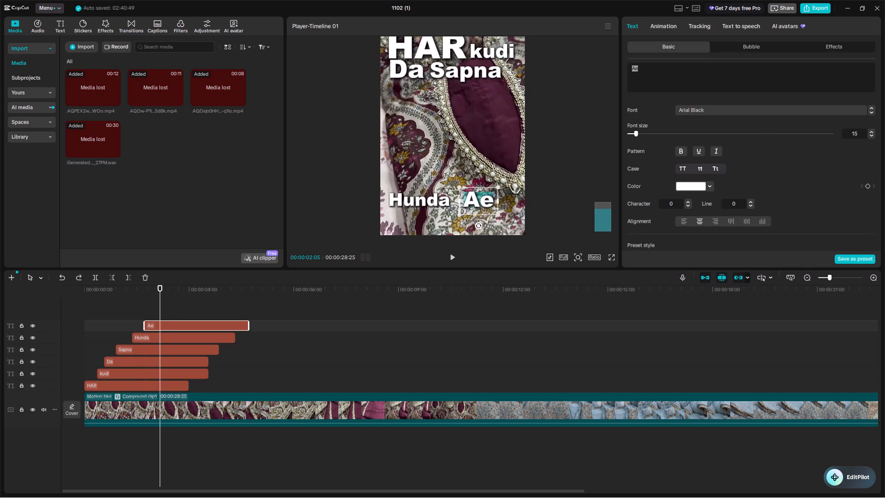
{"action": "left_click_drag", "start_coordinate": [472, 201], "coordinate": [460, 201]}
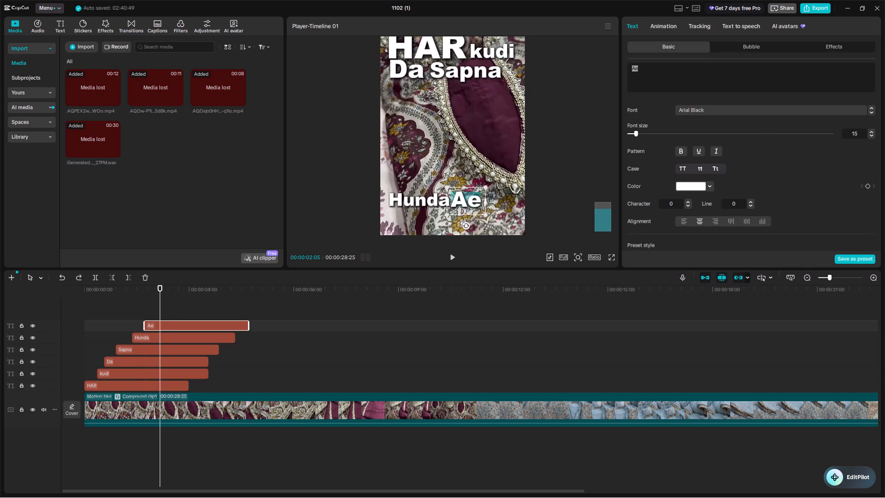
{"action": "left_click_drag", "start_coordinate": [460, 201], "coordinate": [462, 199]}
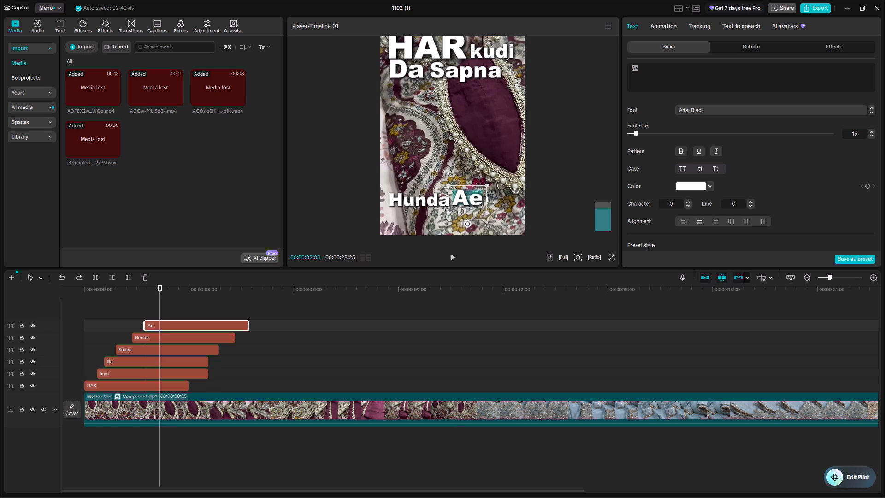
{"action": "left_click_drag", "start_coordinate": [462, 199], "coordinate": [461, 201]}
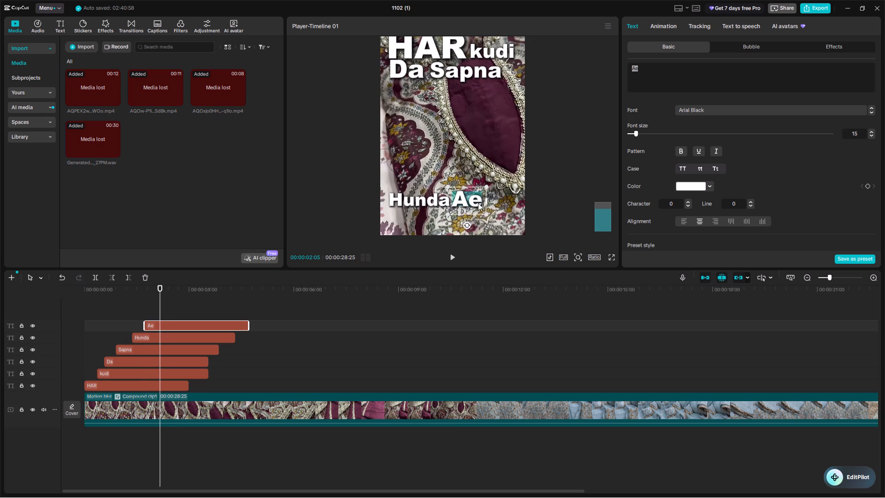
{"action": "left_click", "coordinate": [544, 196]}
{"action": "left_click", "coordinate": [462, 199]}
{"action": "left_click_drag", "start_coordinate": [462, 199], "coordinate": [462, 192]}
{"action": "left_click", "coordinate": [540, 184]}
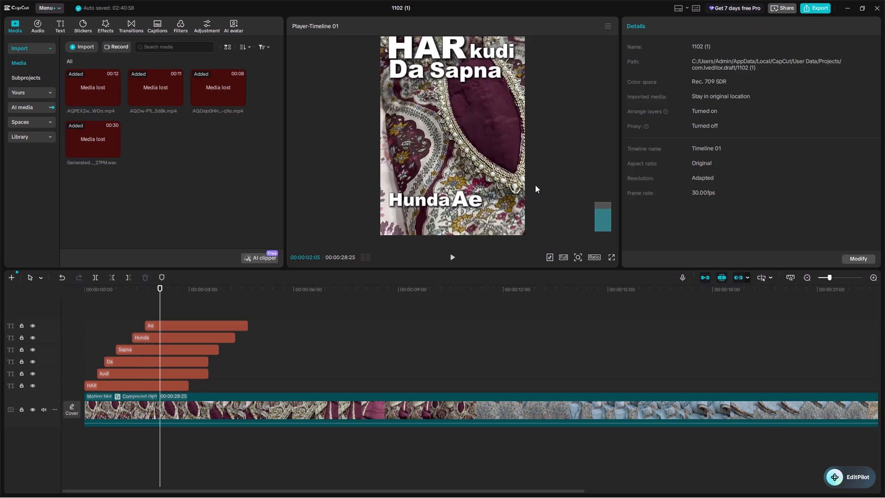
{"action": "left_click", "coordinate": [471, 200]}
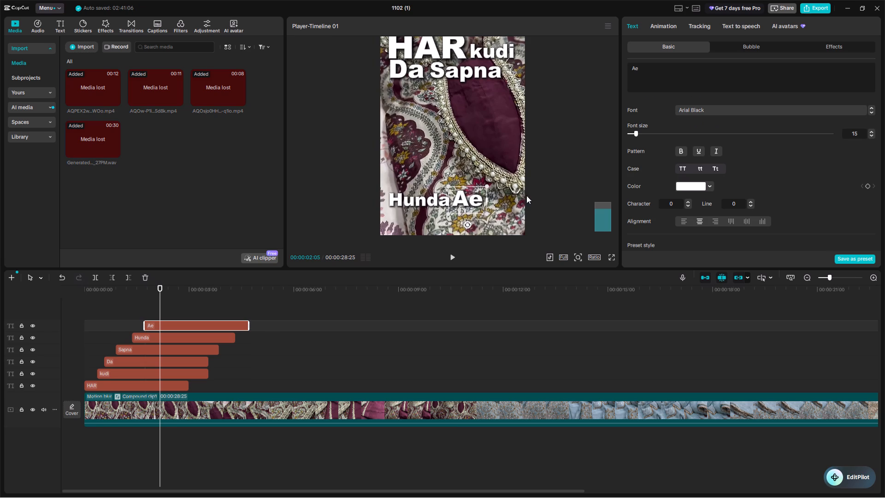
{"action": "left_click", "coordinate": [563, 181]}
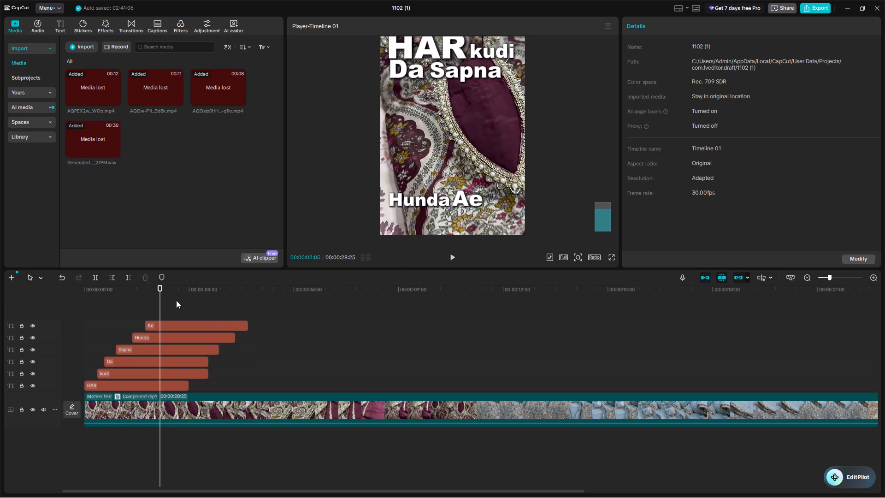
Play the title from the start, and view the whole frame to check the word timing and layout.
{"action": "left_click_drag", "start_coordinate": [160, 294], "coordinate": [49, 293]}
{"action": "key", "text": "space"}
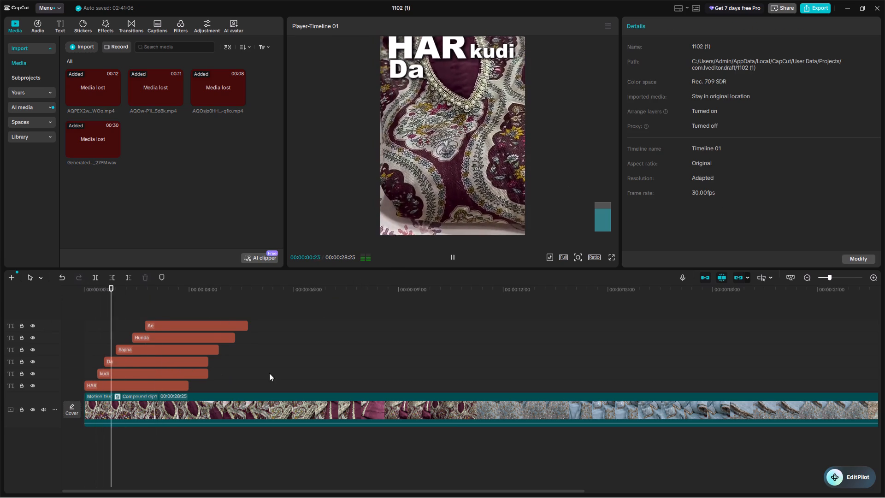
{"action": "key", "text": "space"}
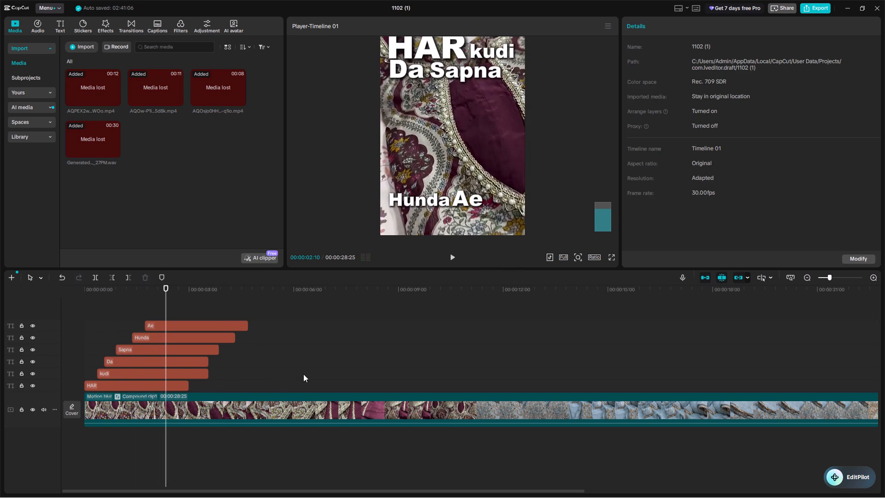
{"action": "scroll", "coordinate": [578, 170], "scroll_direction": "down", "scroll_amount": 2, "text": "ctrl"}
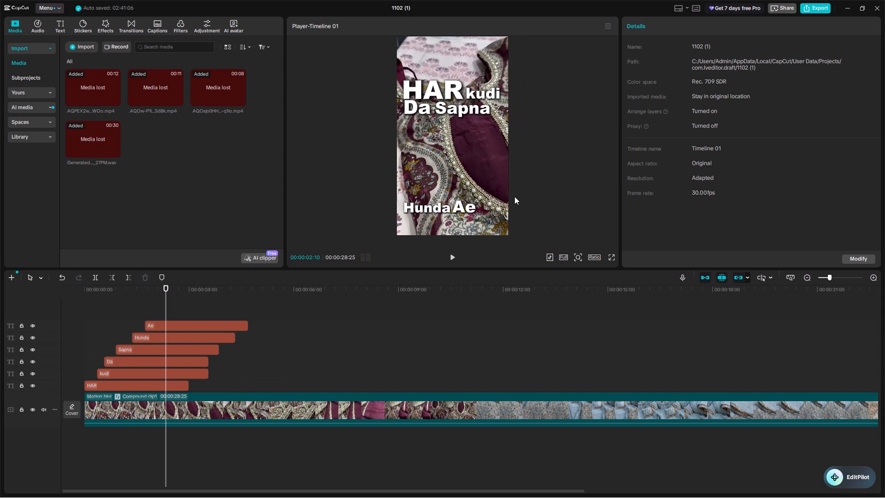
{"action": "scroll", "coordinate": [511, 193], "scroll_direction": "down", "scroll_amount": 6}
{"action": "scroll", "coordinate": [433, 176], "scroll_direction": "down", "scroll_amount": 4}
{"action": "scroll", "coordinate": [433, 176], "scroll_direction": "up", "scroll_amount": 2, "text": "ctrl"}
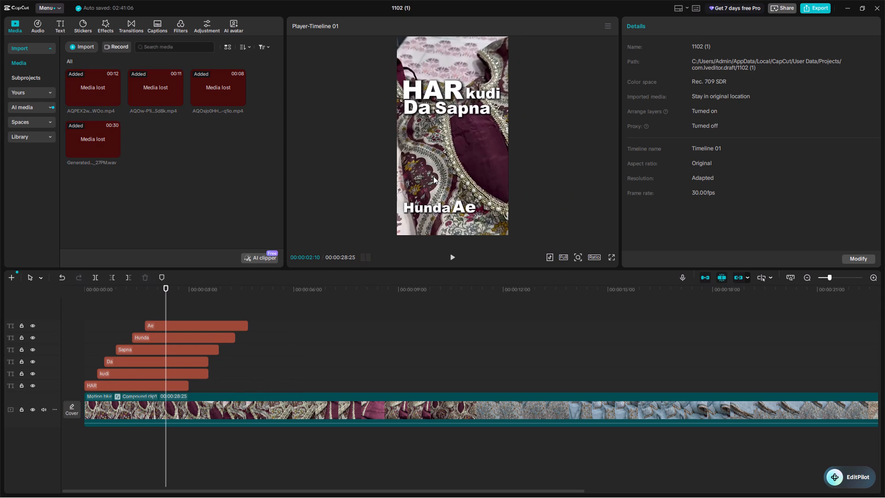
{"action": "scroll", "coordinate": [435, 186], "scroll_direction": "down", "scroll_amount": 3}
Trim the ends of all six title text clips so they finish together at 00:00:02:12.
{"action": "left_click", "coordinate": [179, 310]}
{"action": "left_click_drag", "start_coordinate": [164, 296], "coordinate": [166, 316]}
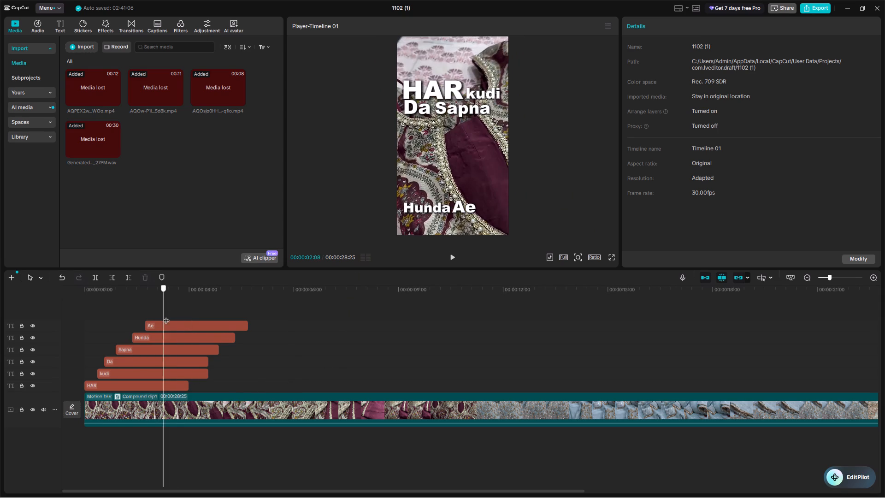
{"action": "left_click_drag", "start_coordinate": [166, 316], "coordinate": [175, 373]}
{"action": "left_click_drag", "start_coordinate": [137, 293], "coordinate": [168, 383]}
{"action": "left_click", "coordinate": [230, 393]}
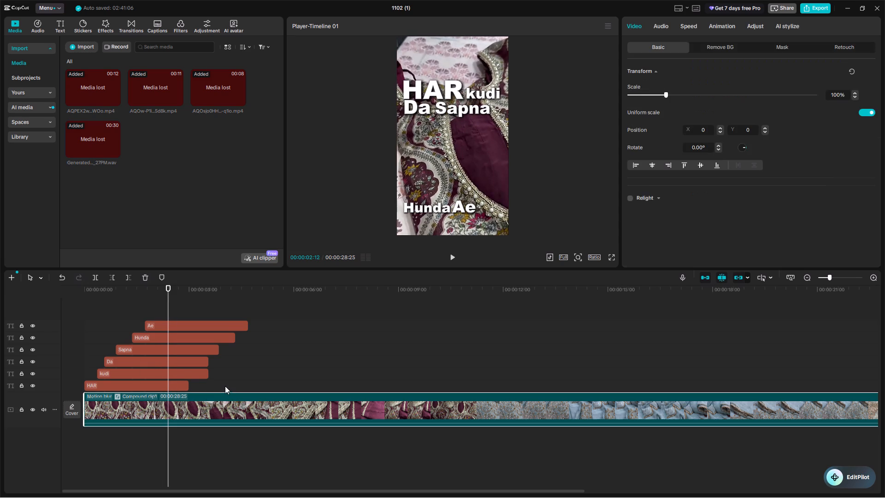
{"action": "left_click", "coordinate": [232, 384]}
{"action": "left_click_drag", "start_coordinate": [232, 384], "coordinate": [160, 343]}
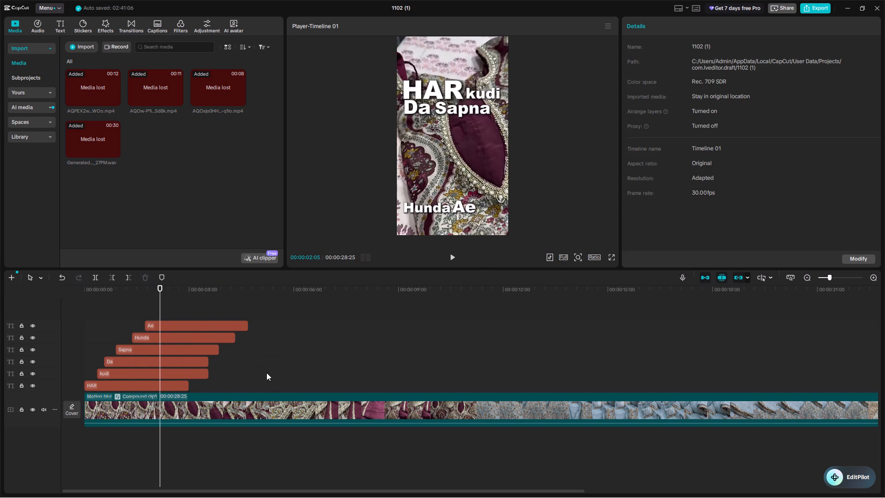
{"action": "left_click_drag", "start_coordinate": [261, 382], "coordinate": [171, 304]}
{"action": "left_click_drag", "start_coordinate": [161, 290], "coordinate": [168, 289]}
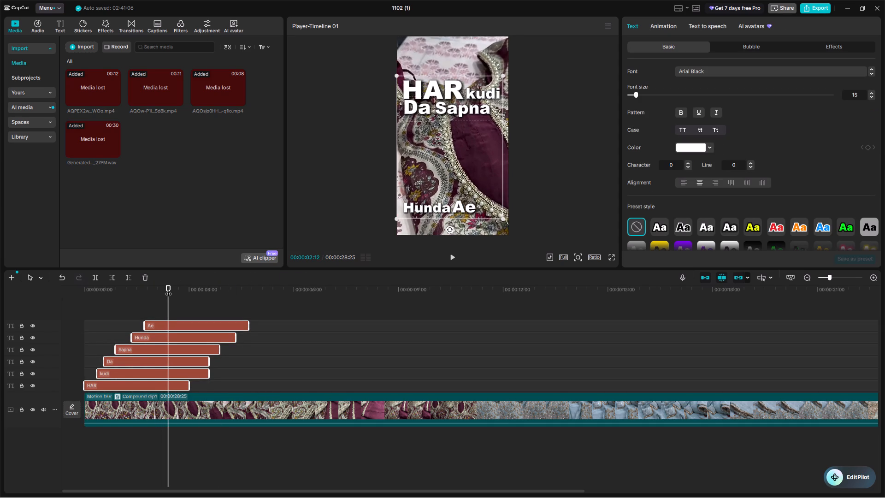
{"action": "key", "text": "w"}
Play and scrub through the trimmed title and the footage just after it to check where the words end.
{"action": "left_click_drag", "start_coordinate": [168, 289], "coordinate": [152, 289]}
{"action": "type", "text": "c"}
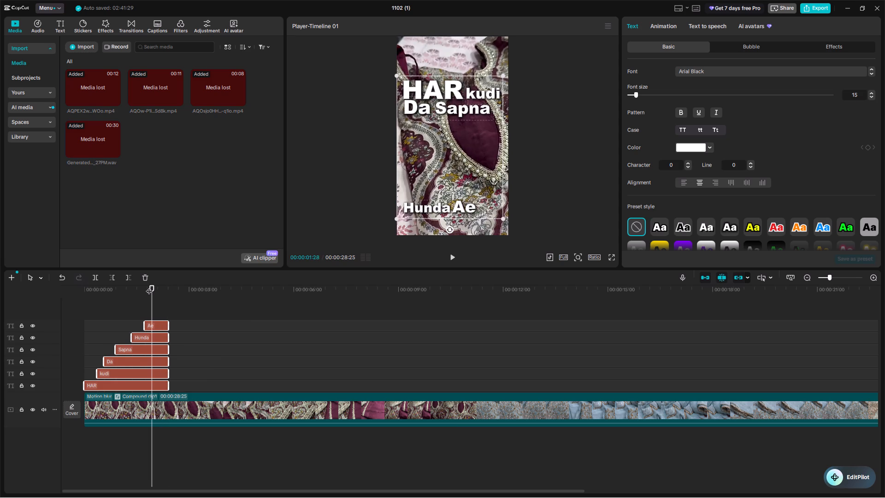
{"action": "key", "text": "space"}
{"action": "key", "text": "space"}
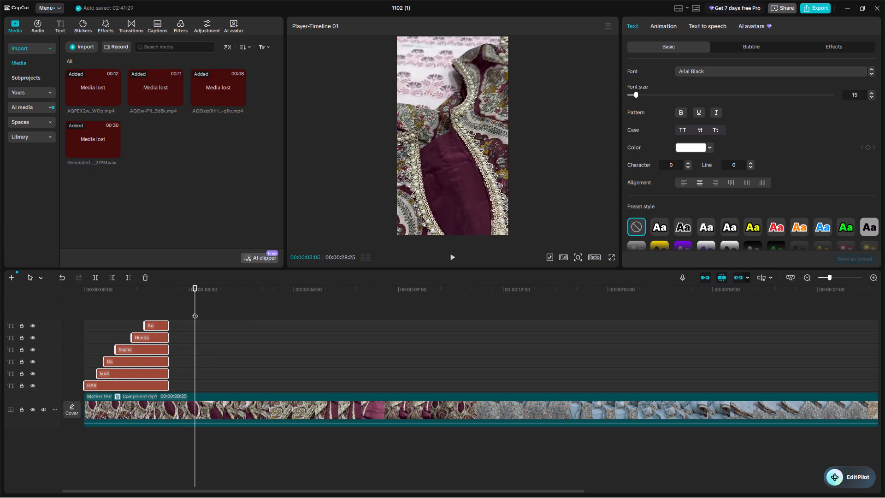
{"action": "left_click_drag", "start_coordinate": [195, 308], "coordinate": [206, 303]}
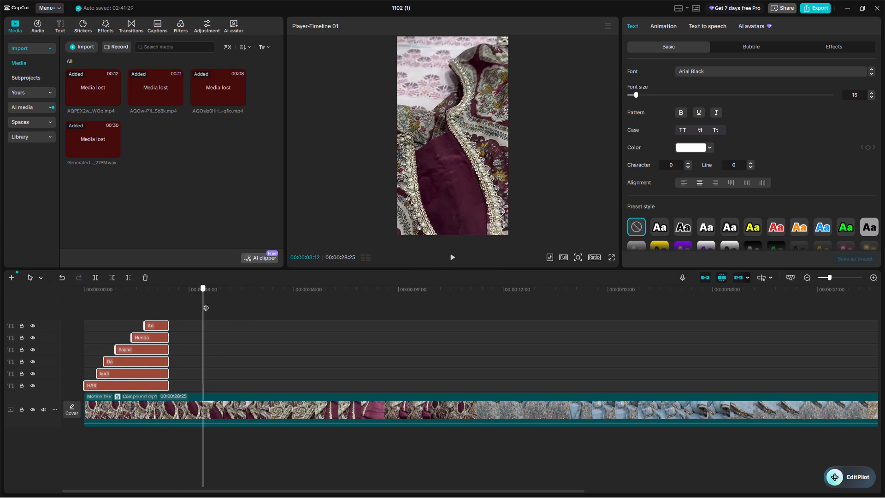
{"action": "left_click_drag", "start_coordinate": [206, 303], "coordinate": [198, 309]}
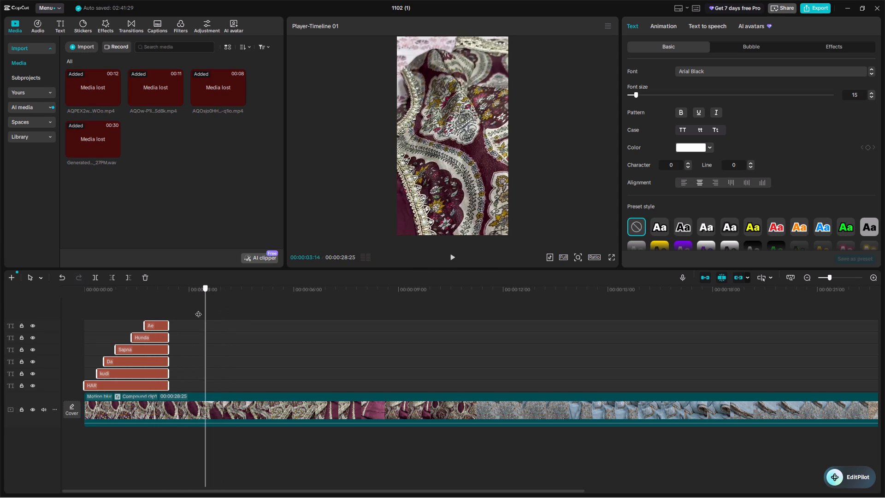
{"action": "left_click_drag", "start_coordinate": [198, 309], "coordinate": [154, 357]}
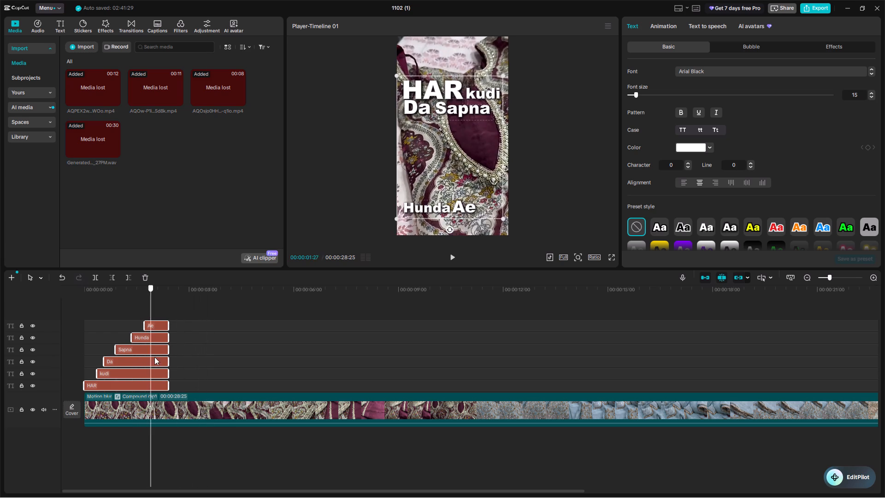
{"action": "left_click_drag", "start_coordinate": [154, 357], "coordinate": [137, 353]}
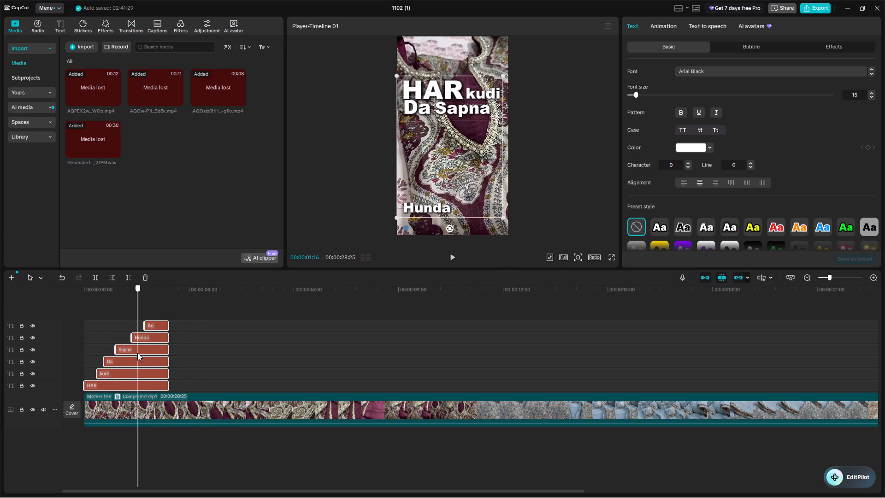
{"action": "left_click_drag", "start_coordinate": [137, 353], "coordinate": [153, 358]}
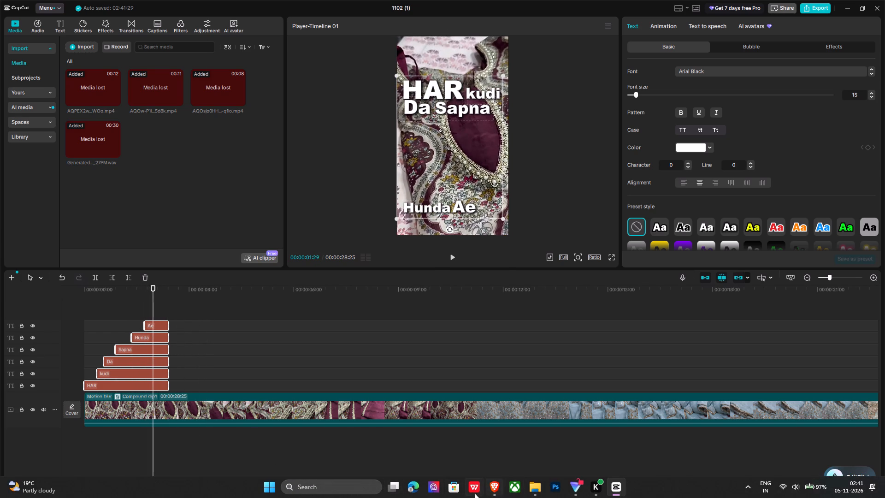
{"action": "left_click_drag", "start_coordinate": [153, 300], "coordinate": [179, 306]}
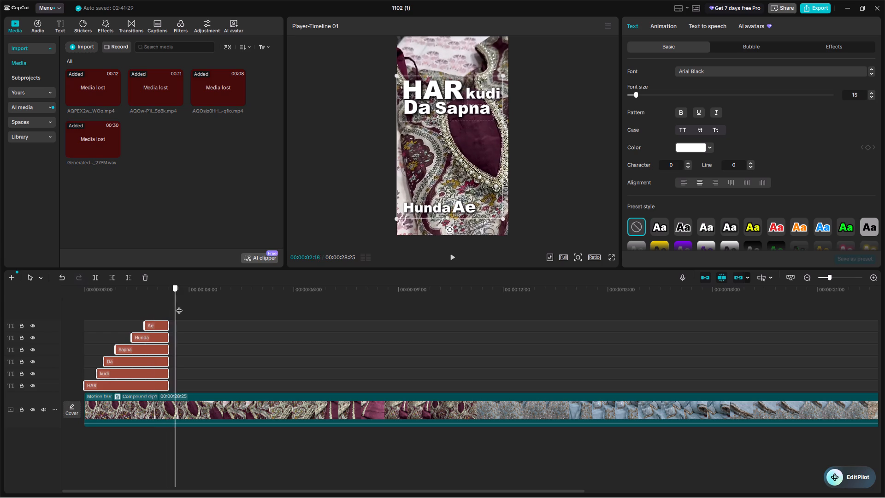
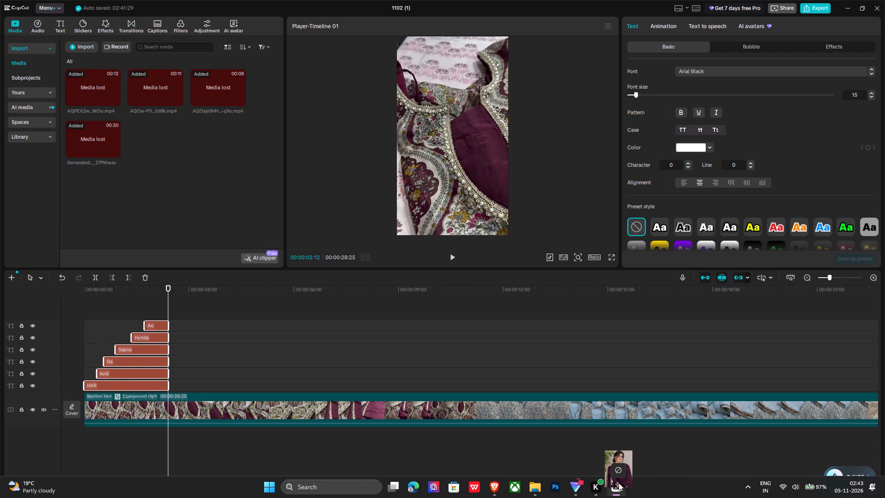
{"action": "left_click_drag", "start_coordinate": [619, 483], "coordinate": [204, 368]}
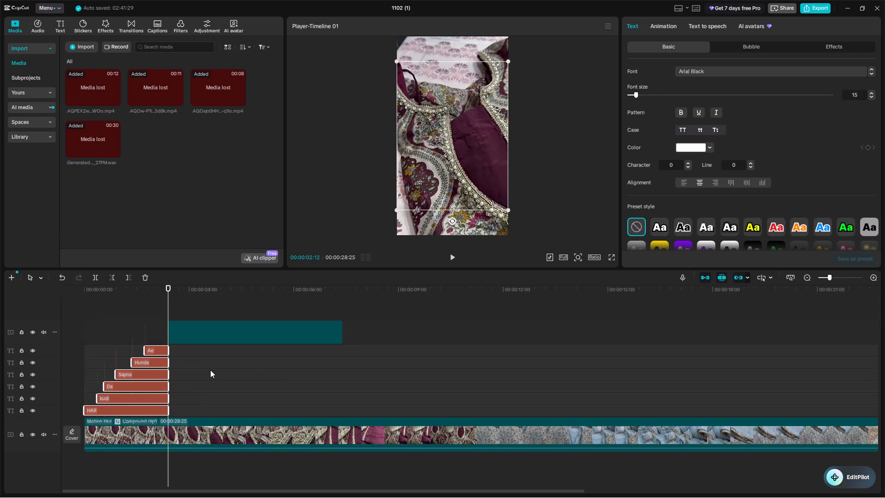
Move the woman image clip down to a track between the kudi and HAR texts.
{"action": "left_click_drag", "start_coordinate": [223, 332], "coordinate": [223, 332]}
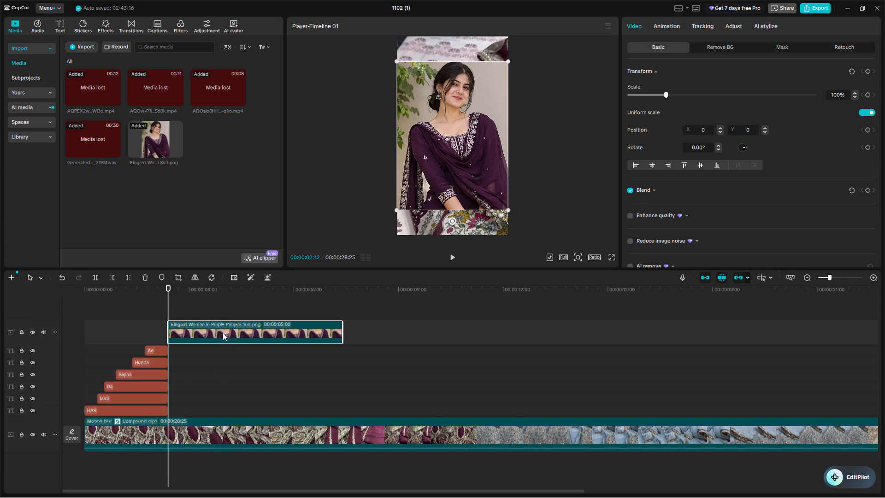
{"action": "left_click_drag", "start_coordinate": [223, 332], "coordinate": [225, 410]}
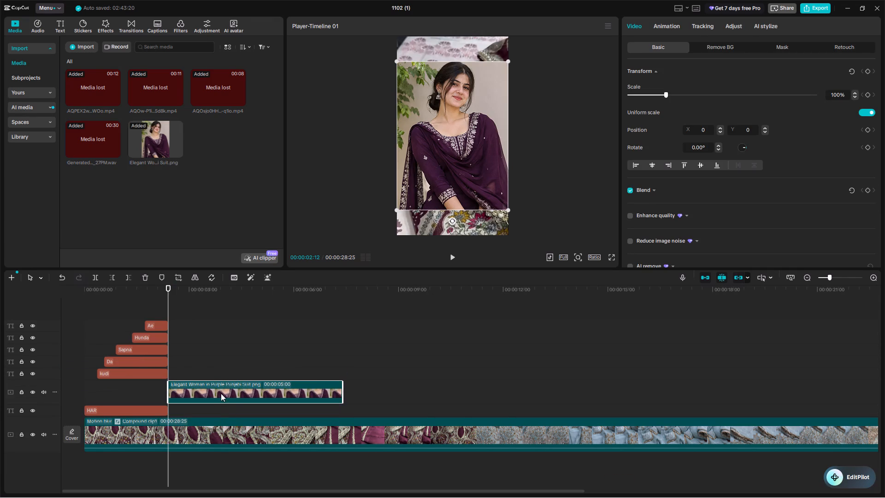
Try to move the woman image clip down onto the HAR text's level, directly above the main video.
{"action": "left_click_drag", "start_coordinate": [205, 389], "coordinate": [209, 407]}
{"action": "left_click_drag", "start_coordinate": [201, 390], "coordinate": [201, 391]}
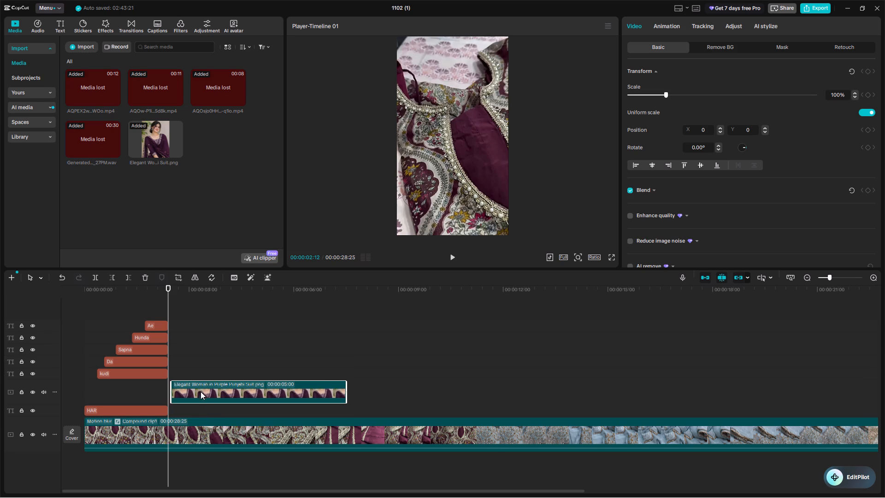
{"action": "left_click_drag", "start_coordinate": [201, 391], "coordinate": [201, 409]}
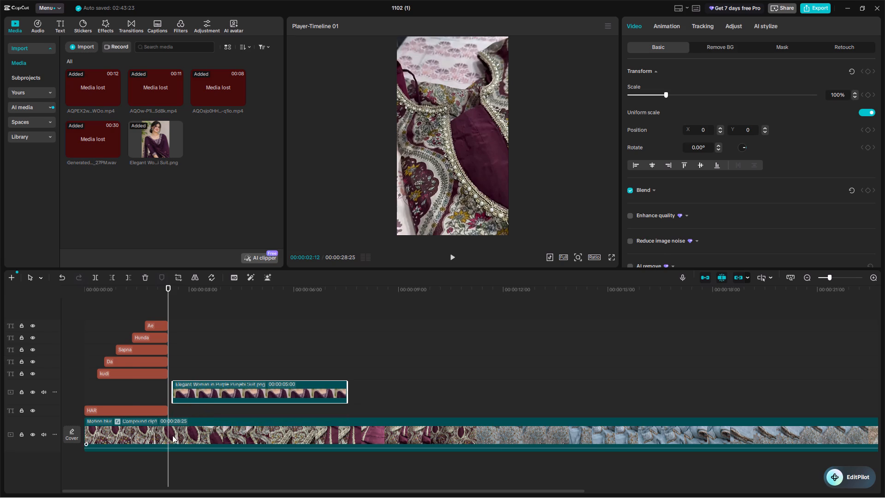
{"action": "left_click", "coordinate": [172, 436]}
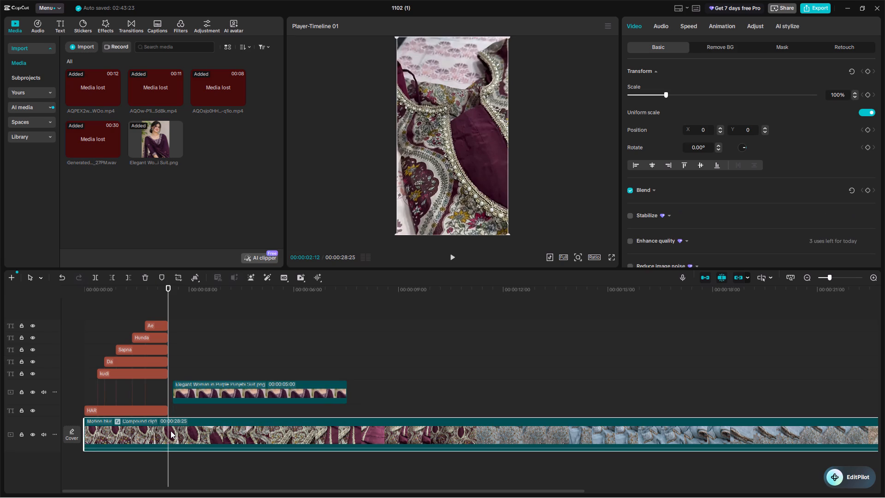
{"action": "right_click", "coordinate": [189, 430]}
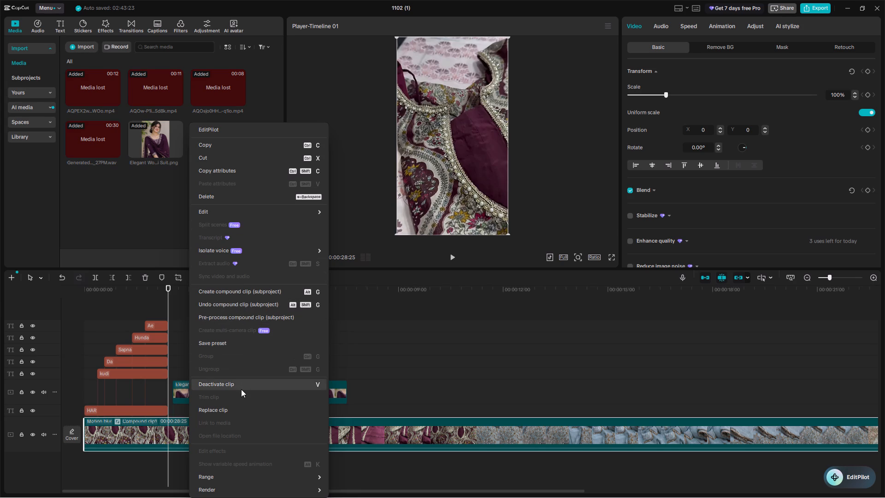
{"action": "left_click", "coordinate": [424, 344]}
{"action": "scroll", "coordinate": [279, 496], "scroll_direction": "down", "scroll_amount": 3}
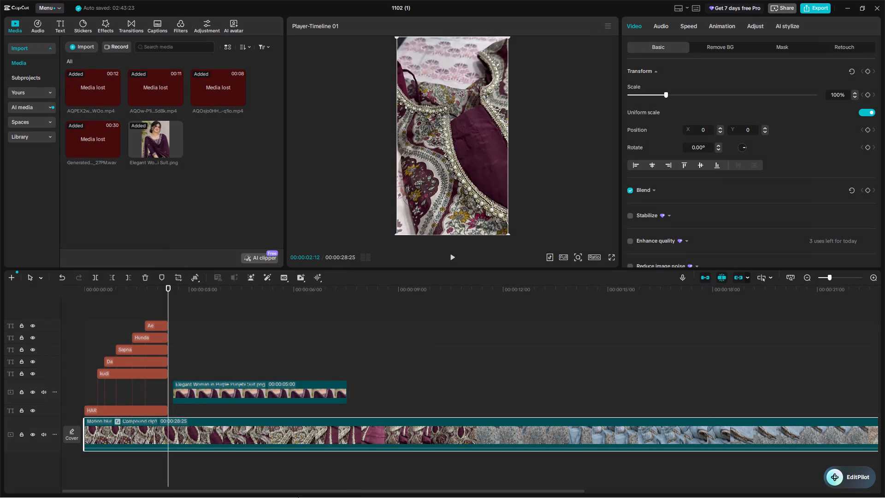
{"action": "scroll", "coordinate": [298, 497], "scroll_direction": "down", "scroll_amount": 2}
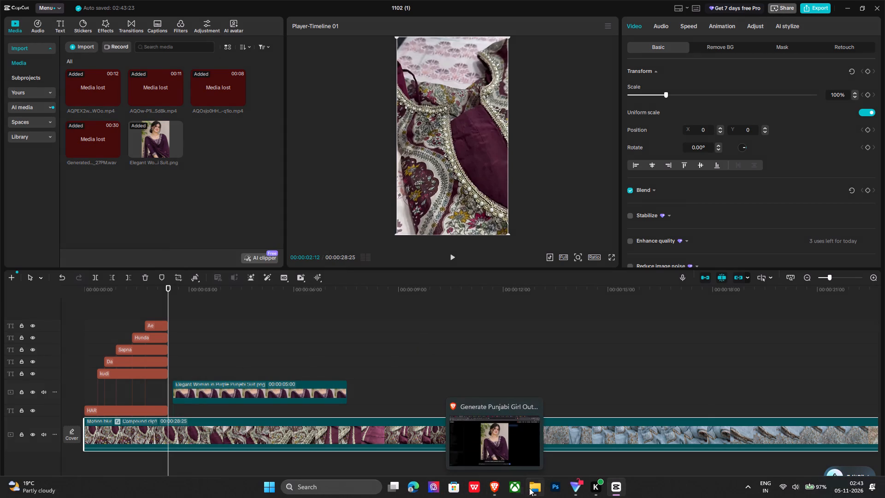
Try again to lower the woman image clip below its track, and align its start to 00:00:02:12 where the texts end.
{"action": "left_click_drag", "start_coordinate": [204, 392], "coordinate": [202, 401]}
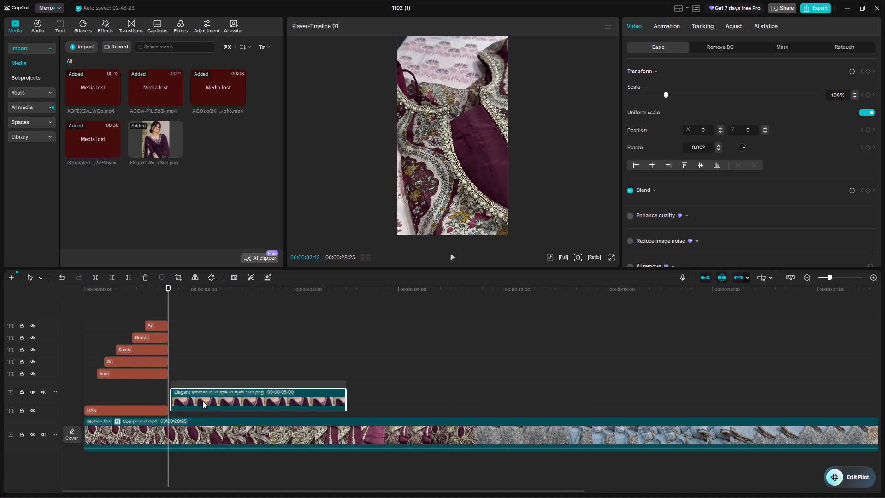
{"action": "left_click_drag", "start_coordinate": [202, 401], "coordinate": [201, 401]}
{"action": "left_click_drag", "start_coordinate": [201, 391], "coordinate": [208, 415]}
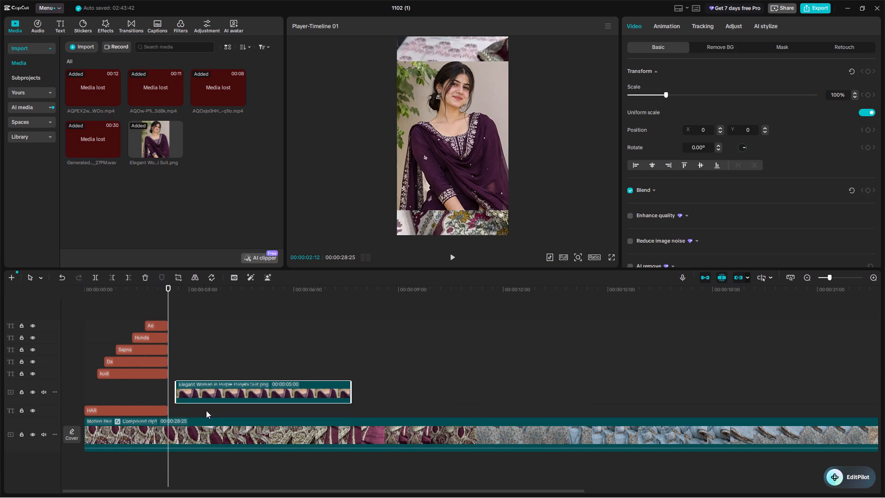
{"action": "scroll", "coordinate": [206, 410], "scroll_direction": "down", "scroll_amount": 5}
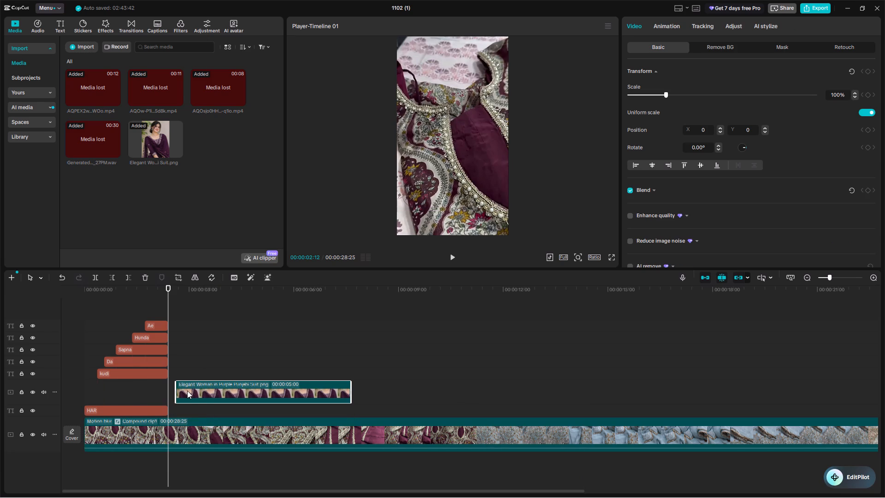
{"action": "left_click_drag", "start_coordinate": [198, 391], "coordinate": [190, 390]}
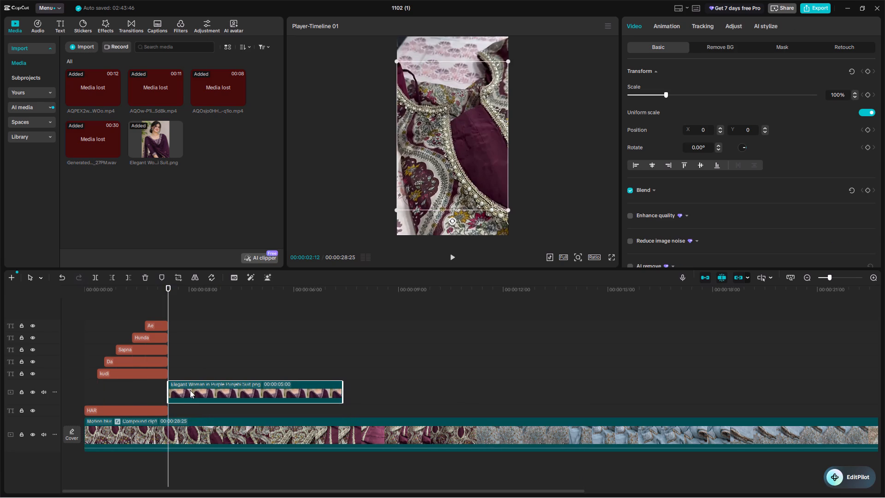
Scale the woman image up to 139% so it fills the whole vertical frame.
{"action": "left_click_drag", "start_coordinate": [507, 208], "coordinate": [542, 246]}
{"action": "left_click", "coordinate": [434, 168]}
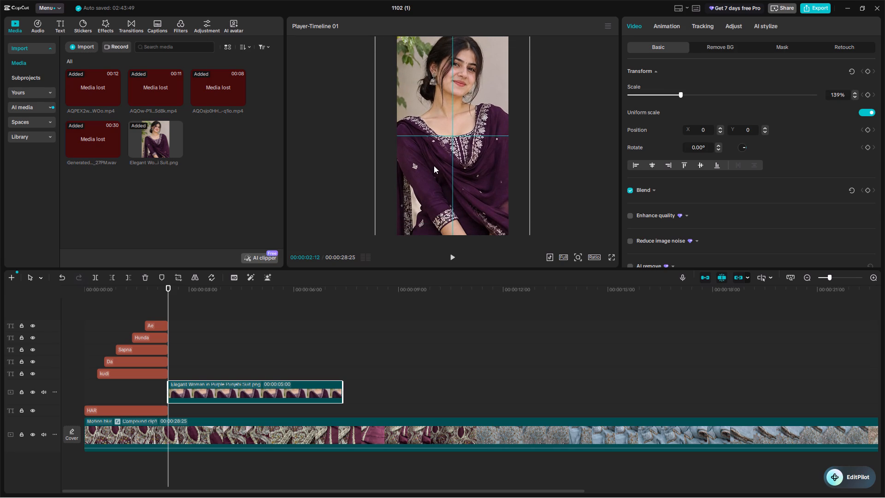
Trim the end of the woman image clip back so it finishes shortly before the 00:00:06:00 mark.
{"action": "left_click_drag", "start_coordinate": [342, 393], "coordinate": [311, 391]}
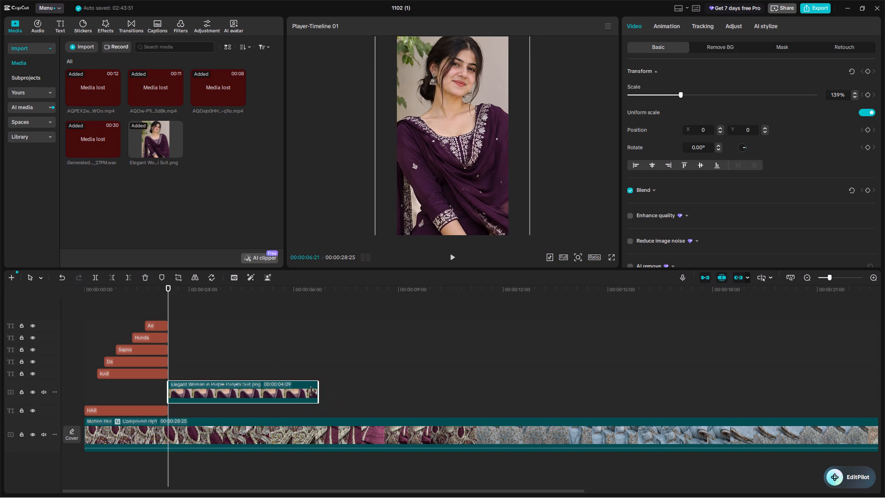
{"action": "left_click_drag", "start_coordinate": [311, 391], "coordinate": [279, 387]}
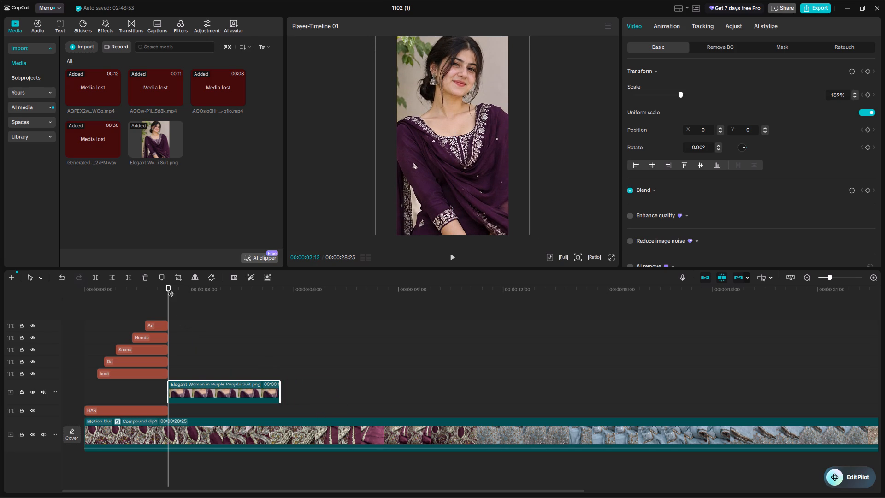
Play from the title into the woman image clip to check the cut, stopping at 00:00:03:11.
{"action": "left_click_drag", "start_coordinate": [171, 289], "coordinate": [119, 285]}
{"action": "key", "text": "space"}
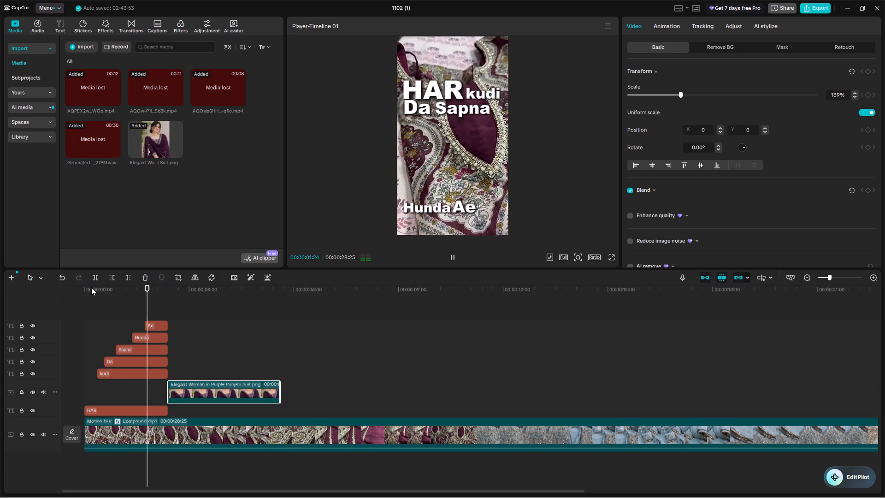
{"action": "key", "text": "space"}
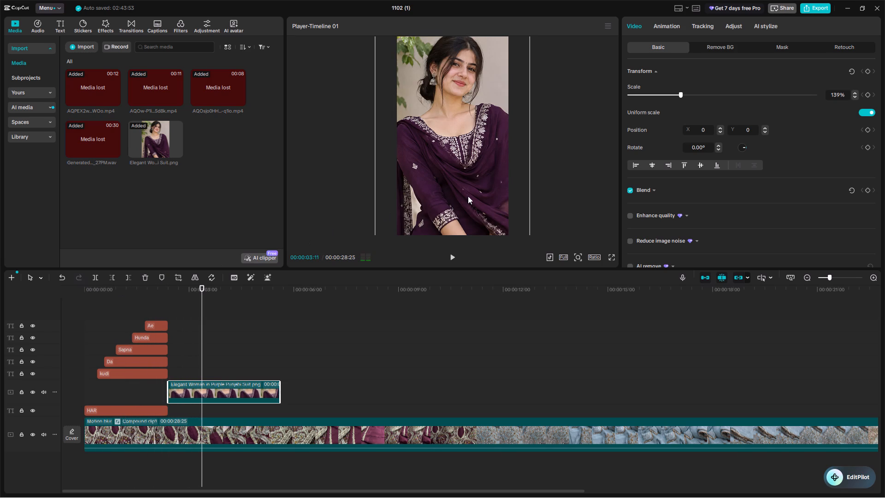
Add a scale keyframe at 139% to the woman image clip at 00:00:03:11.
{"action": "scroll", "coordinate": [468, 196], "scroll_direction": "down", "scroll_amount": 2}
{"action": "left_click", "coordinate": [869, 95]}
Move the woman image clip's scale keyframe earlier, to 00:00:02:20 near the start of the clip.
{"action": "left_click_drag", "start_coordinate": [201, 390], "coordinate": [177, 389]}
Add a second scale keyframe at 173% to the woman image clip at 00:00:05:08.
{"action": "left_click_drag", "start_coordinate": [202, 331], "coordinate": [247, 327]}
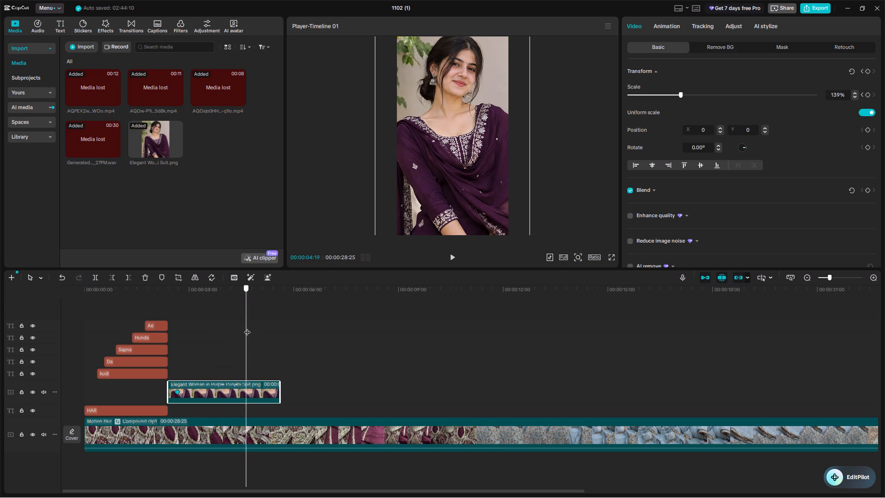
{"action": "left_click_drag", "start_coordinate": [247, 327], "coordinate": [268, 330]}
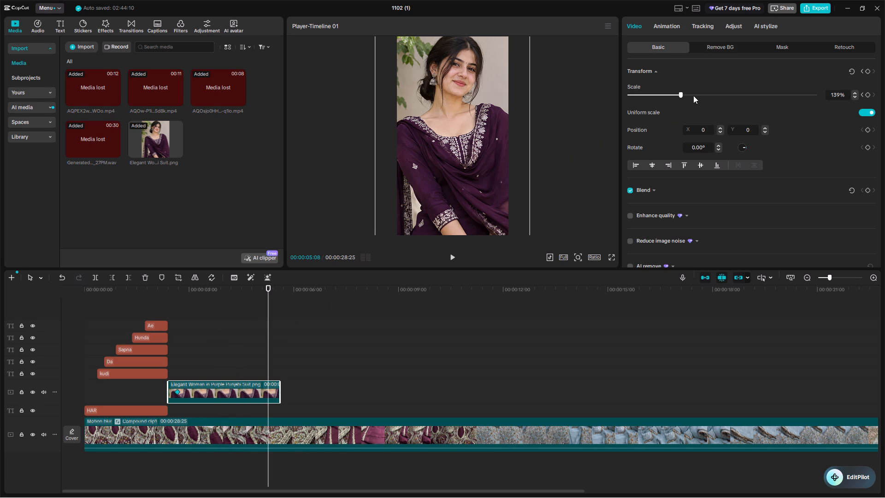
{"action": "left_click_drag", "start_coordinate": [687, 94], "coordinate": [693, 94]}
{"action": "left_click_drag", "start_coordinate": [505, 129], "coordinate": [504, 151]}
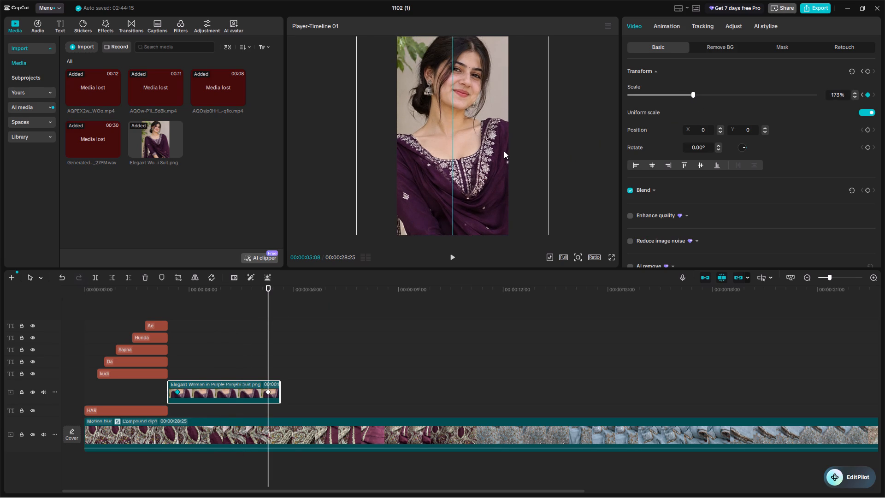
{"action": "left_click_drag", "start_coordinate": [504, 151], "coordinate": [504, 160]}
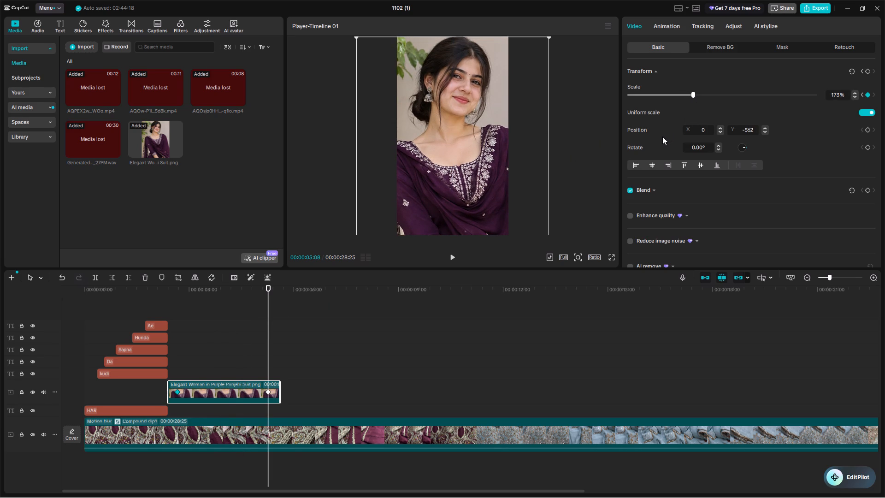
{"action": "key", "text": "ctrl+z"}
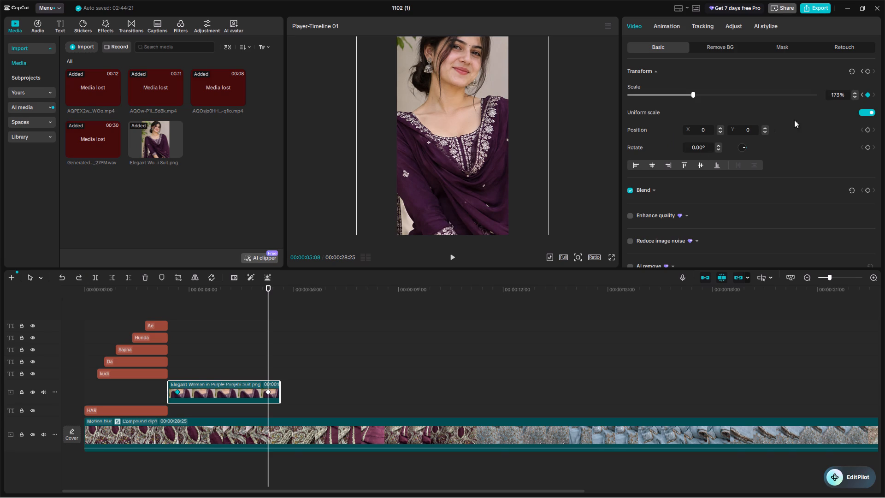
At the first scale keyframe, 00:00:02:20, add keyframes for all the woman image's transform properties, including position and rotation.
{"action": "left_click", "coordinate": [861, 94]}
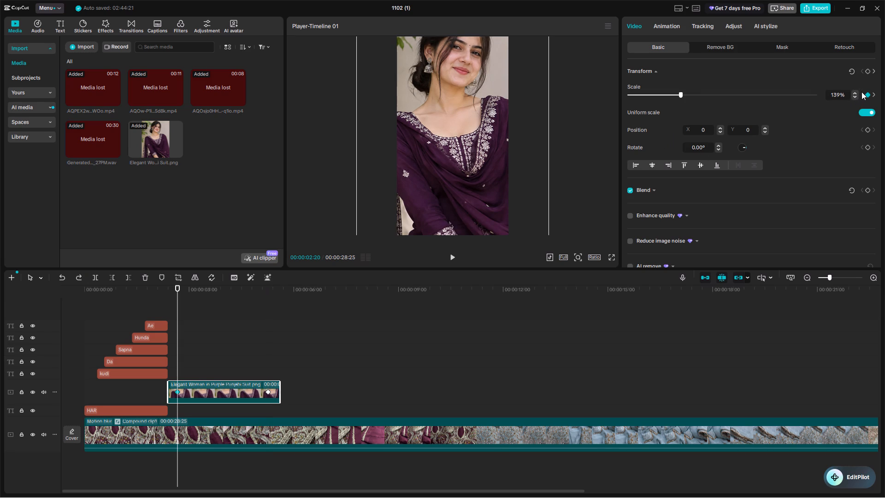
{"action": "left_click", "coordinate": [867, 74]}
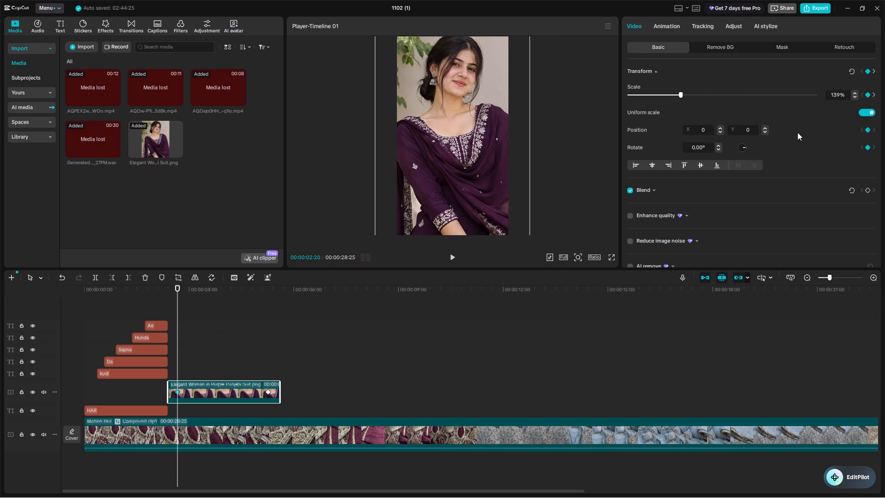
At the second keyframe, 00:00:05:08, shift the woman image straight down in the frame to position Y -562.
{"action": "left_click", "coordinate": [876, 93]}
{"action": "left_click", "coordinate": [873, 93]}
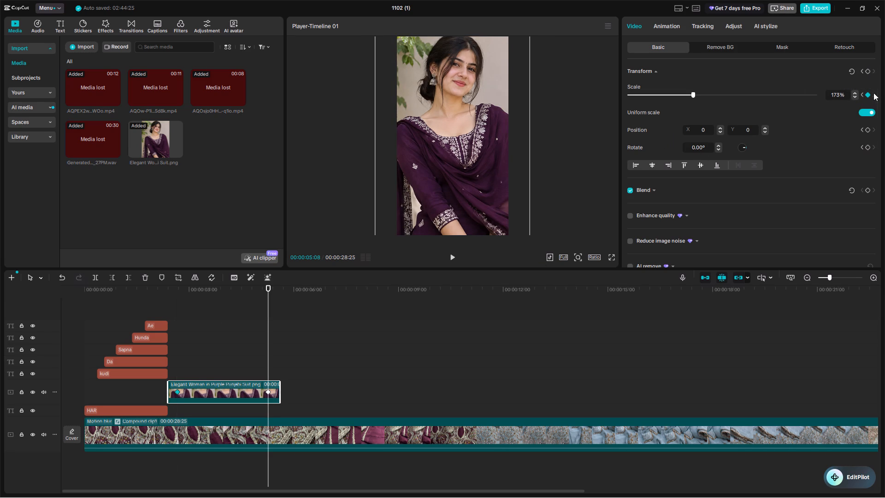
{"action": "left_click_drag", "start_coordinate": [468, 167], "coordinate": [466, 189]}
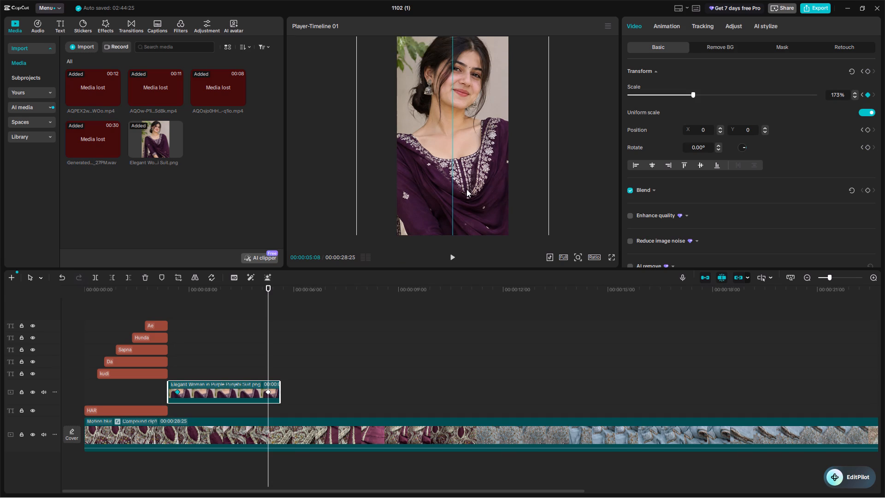
{"action": "left_click_drag", "start_coordinate": [466, 189], "coordinate": [466, 196]}
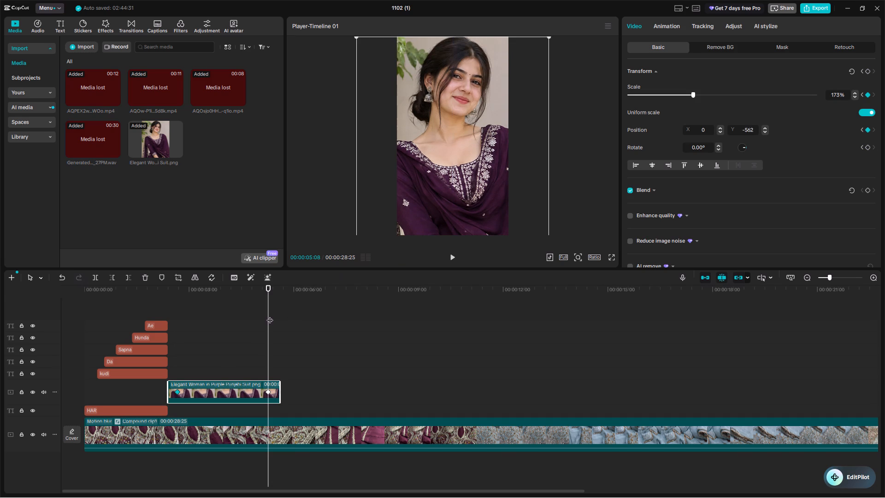
Play from the title through the woman image clip to check its zoom, and return to 00:00:05:14.
{"action": "left_click_drag", "start_coordinate": [270, 315], "coordinate": [144, 323]}
{"action": "left_click", "coordinate": [127, 292]}
{"action": "key", "text": "space"}
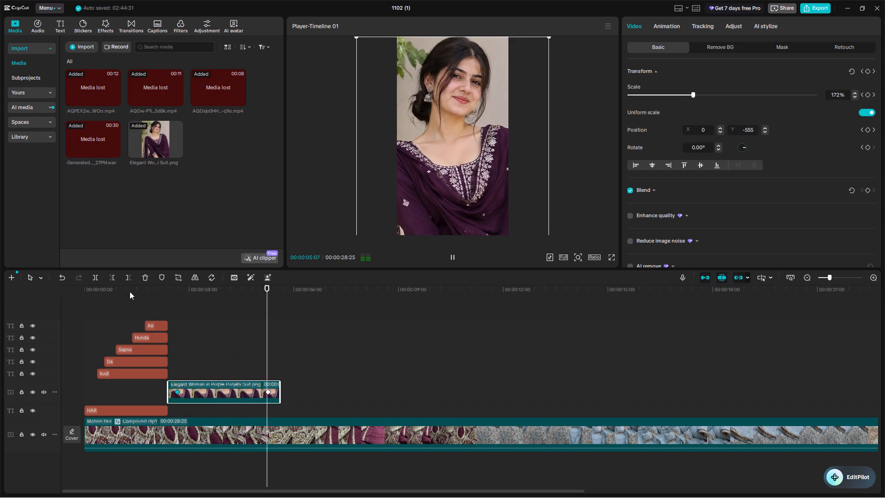
{"action": "key", "text": "space"}
{"action": "key", "text": "space"}
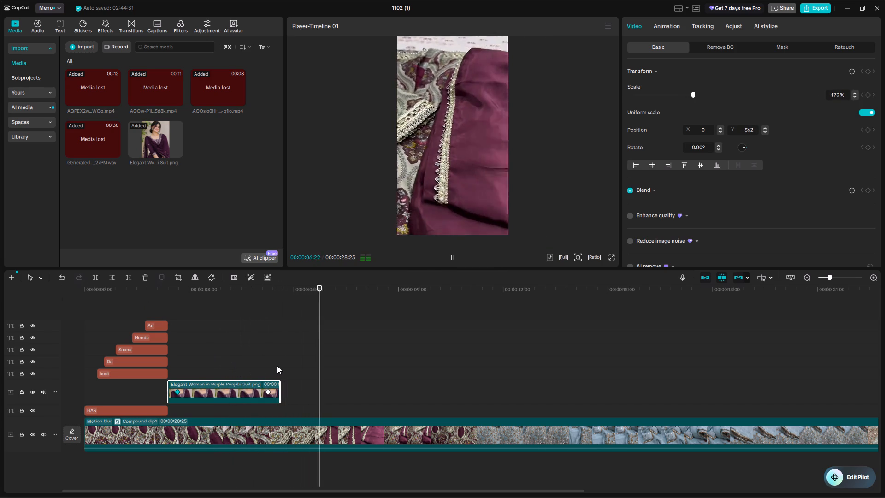
{"action": "key", "text": "space"}
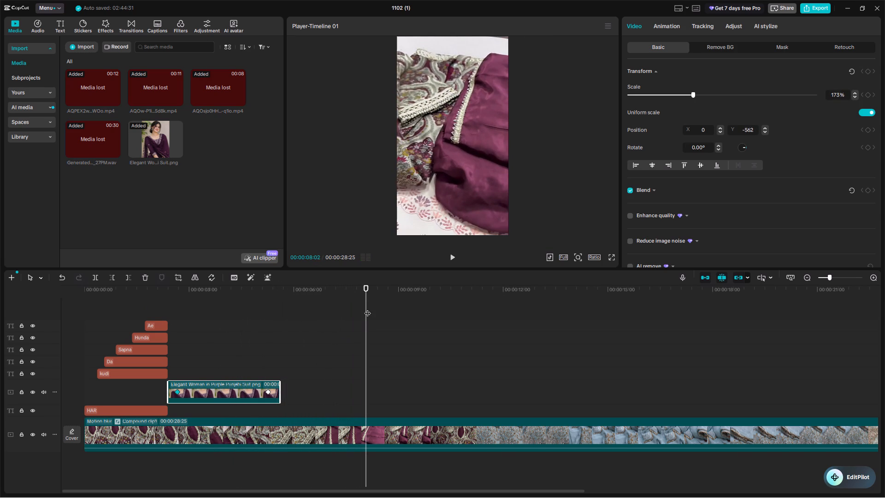
{"action": "left_click_drag", "start_coordinate": [367, 307], "coordinate": [295, 313]}
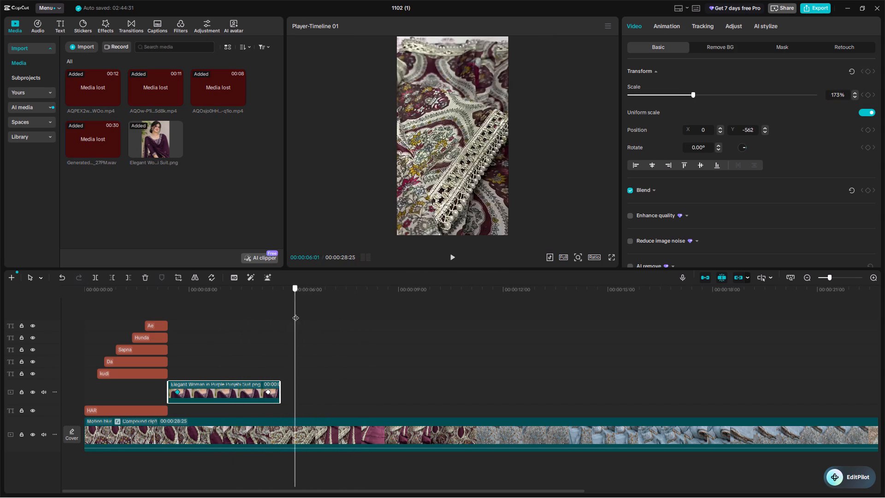
{"action": "left_click_drag", "start_coordinate": [295, 313], "coordinate": [275, 313]}
Copy all six title word clips, paste them at 00:00:06:01 after the woman image, and play the pasted set.
{"action": "left_click_drag", "start_coordinate": [89, 326], "coordinate": [139, 409]}
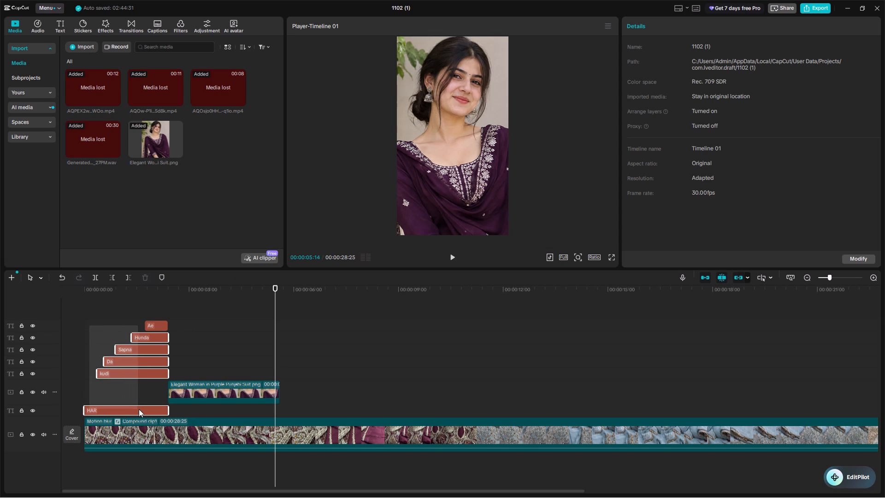
{"action": "left_click_drag", "start_coordinate": [139, 409], "coordinate": [149, 409]}
{"action": "key", "text": "ctrl+c"}
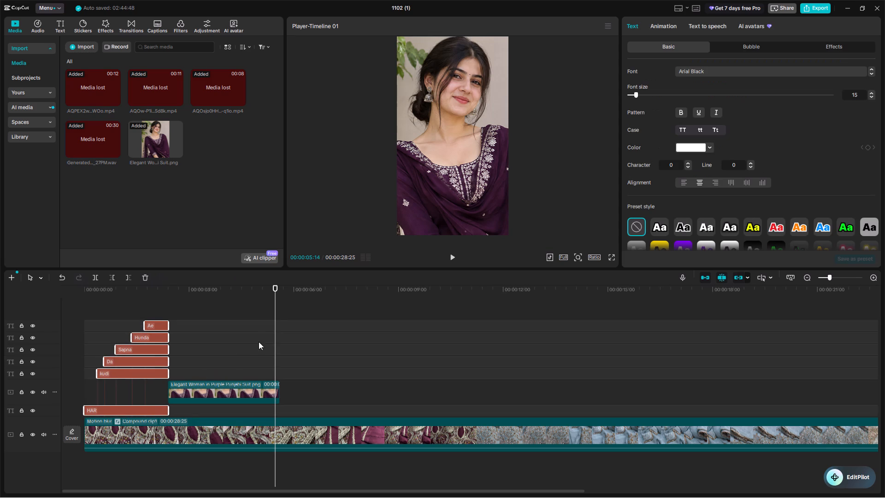
{"action": "left_click_drag", "start_coordinate": [275, 315], "coordinate": [321, 315]}
{"action": "key", "text": "space"}
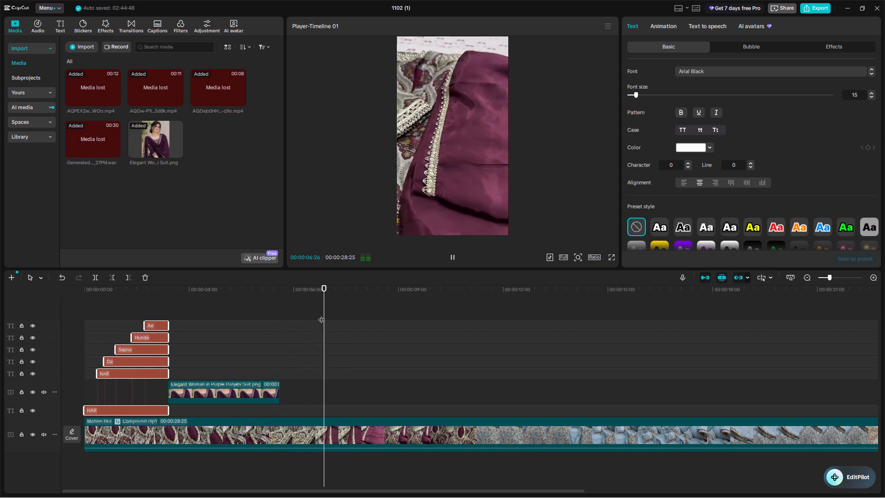
{"action": "key", "text": "space"}
{"action": "left_click_drag", "start_coordinate": [360, 304], "coordinate": [342, 306]}
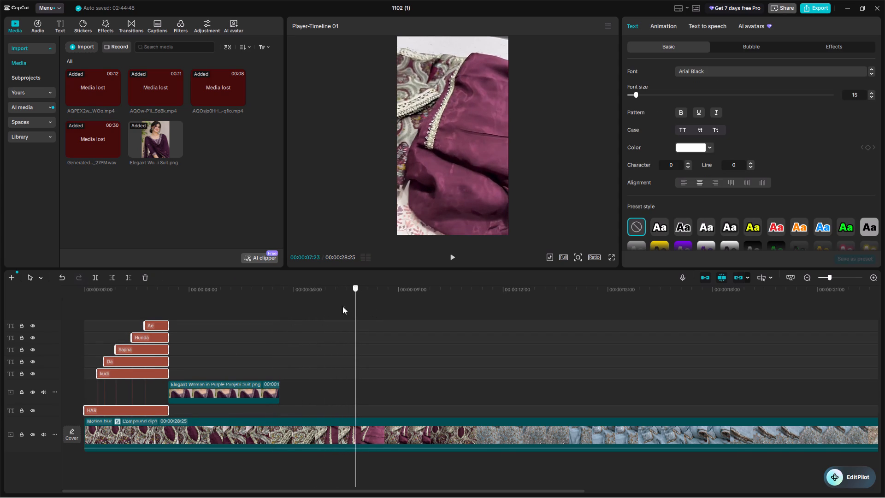
{"action": "left_click_drag", "start_coordinate": [342, 306], "coordinate": [295, 310]}
{"action": "key", "text": "ctrl+v"}
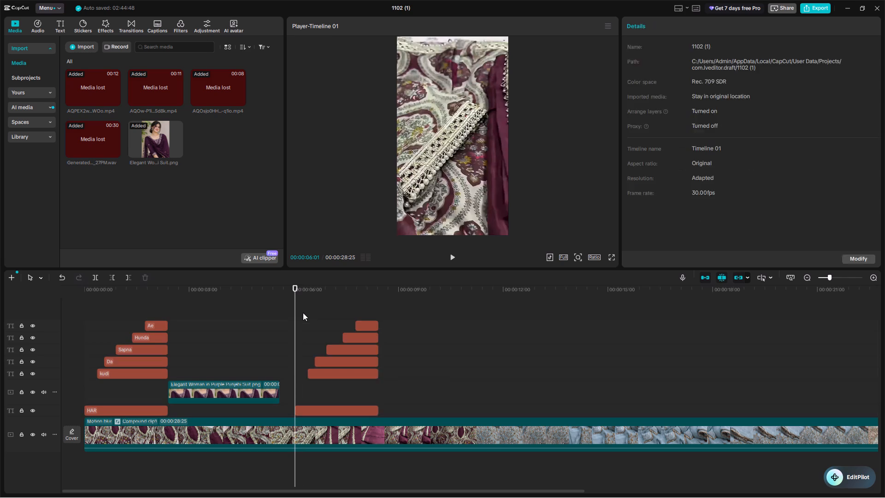
{"action": "key", "text": "space"}
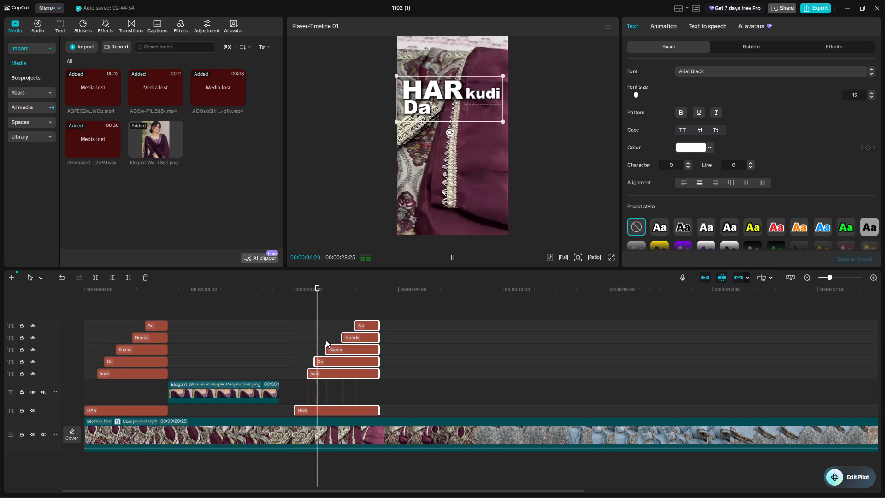
{"action": "key", "text": "space"}
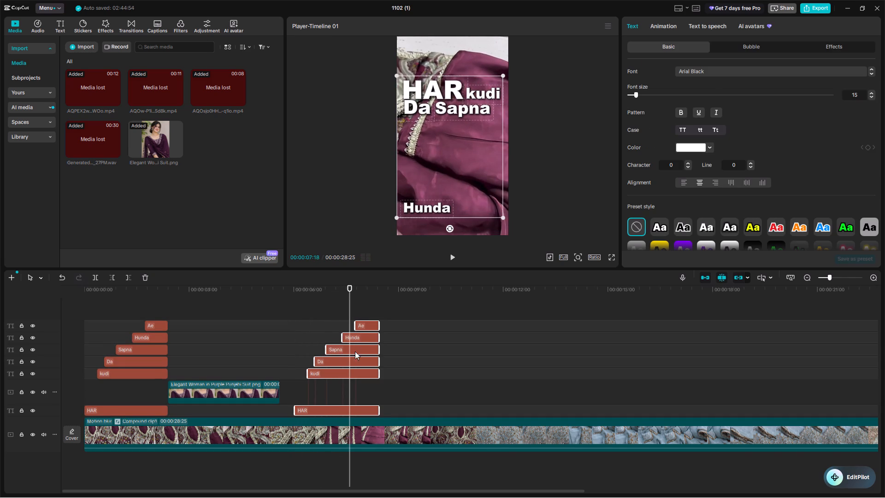
Replace the text of the pasted "HAR" title clip with "Unique".
{"action": "left_click", "coordinate": [316, 315]}
{"action": "left_click", "coordinate": [319, 409]}
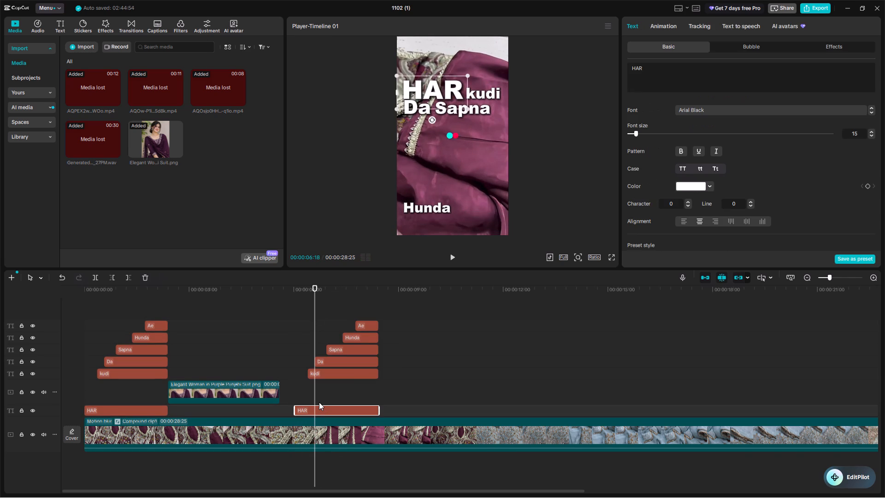
{"action": "left_click", "coordinate": [660, 73]}
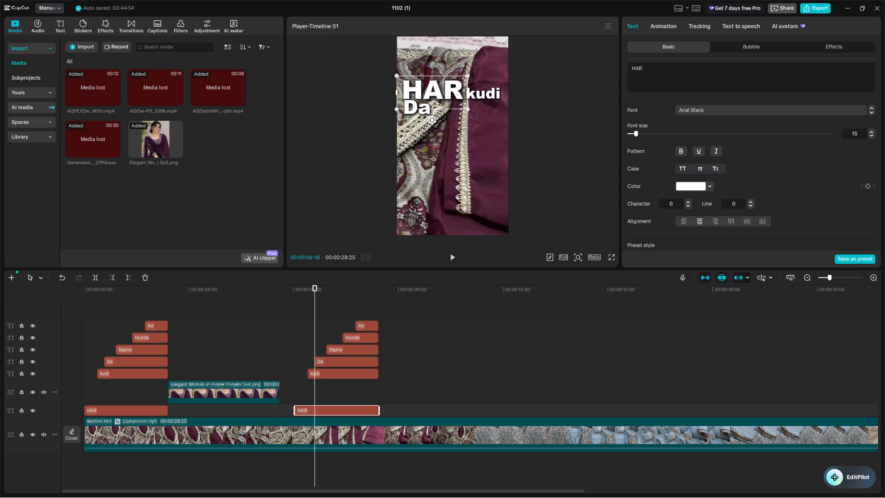
{"action": "key", "text": "BackSpace"}
{"action": "key", "text": "BackSpace"}
{"action": "key", "text": "BackSpace"}
{"action": "key", "text": "BackSpace"}
{"action": "type", "text": "UNi"}
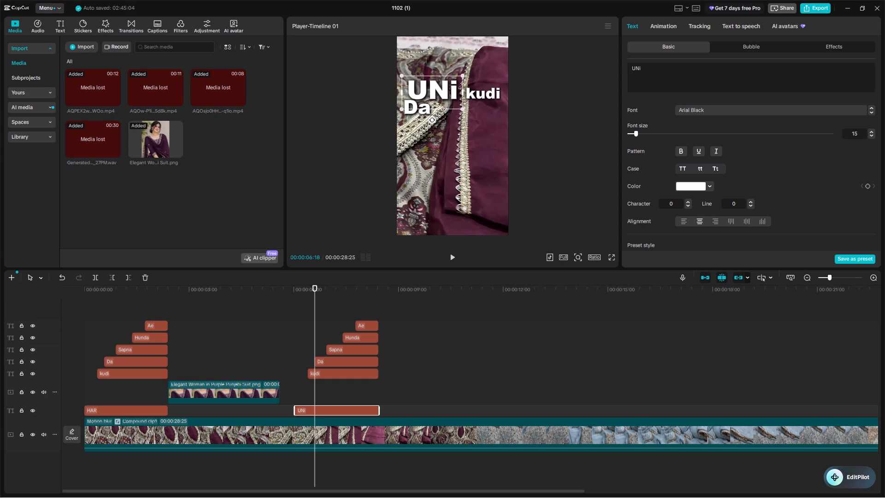
{"action": "type", "text": "que"}
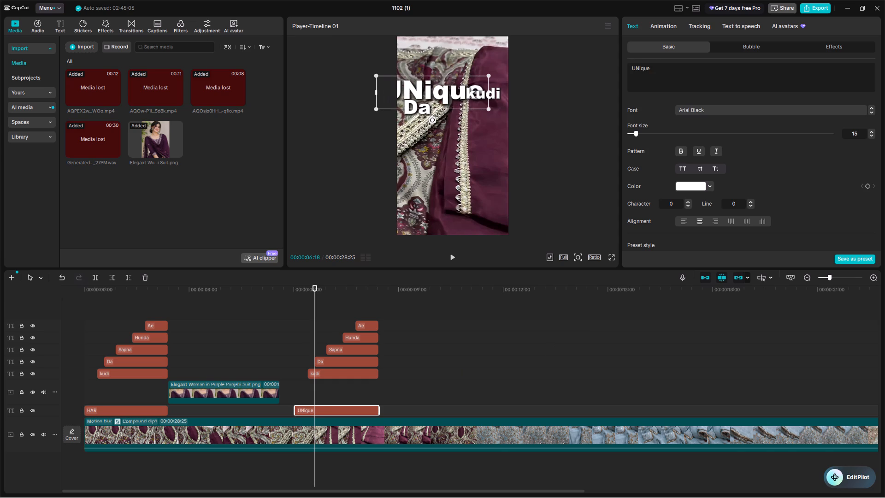
{"action": "key", "text": "BackSpace"}
{"action": "key", "text": "BackSpace"}
{"action": "key", "text": "BackSpace"}
{"action": "key", "text": "BackSpace"}
{"action": "key", "text": "BackSpace"}
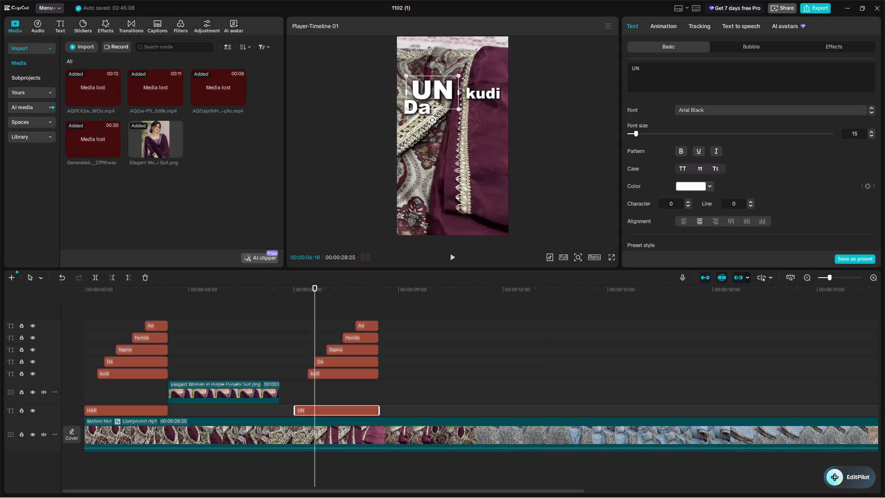
{"action": "key", "text": "n"}
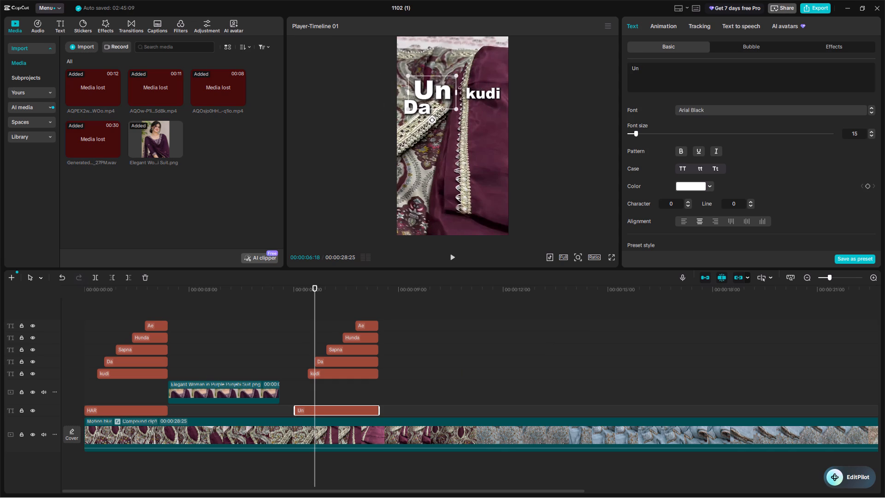
{"action": "type", "text": "iu"}
{"action": "key", "text": "BackSpace"}
{"action": "type", "text": "que"}
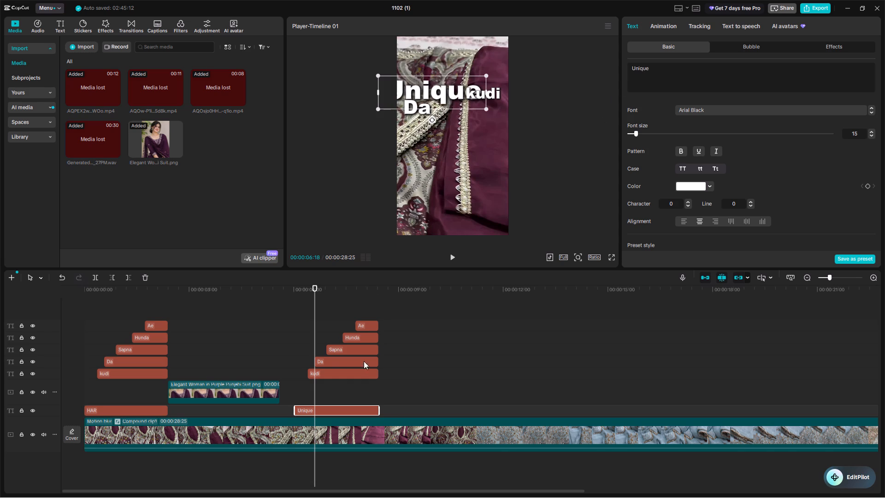
Replace the text of the pasted "kudi" title clip with "Style".
{"action": "left_click", "coordinate": [321, 375]}
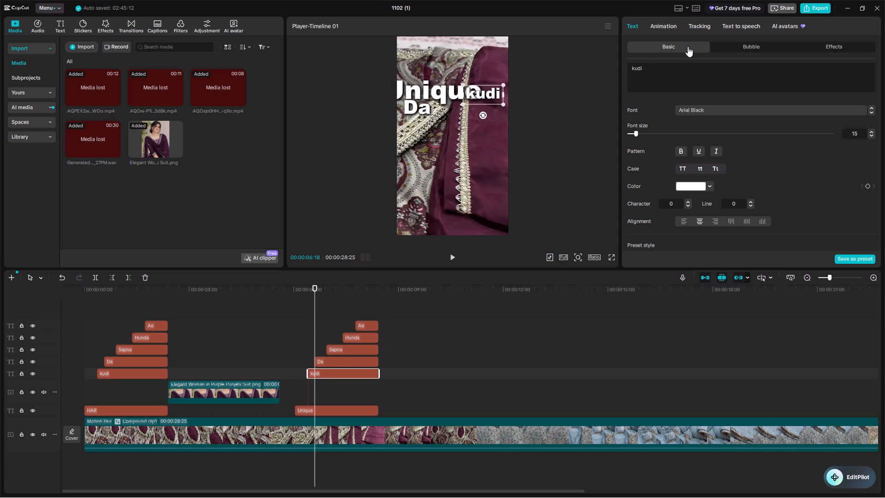
{"action": "left_click", "coordinate": [673, 66]}
{"action": "key", "text": "BackSpace"}
{"action": "key", "text": "BackSpace"}
{"action": "key", "text": "BackSpace"}
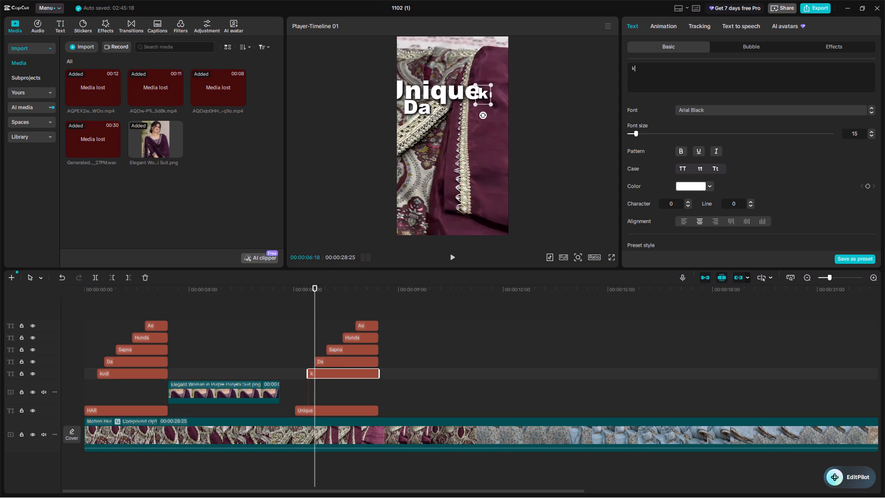
{"action": "type", "text": "STyt"}
{"action": "key", "text": "BackSpace"}
{"action": "key", "text": "BackSpace"}
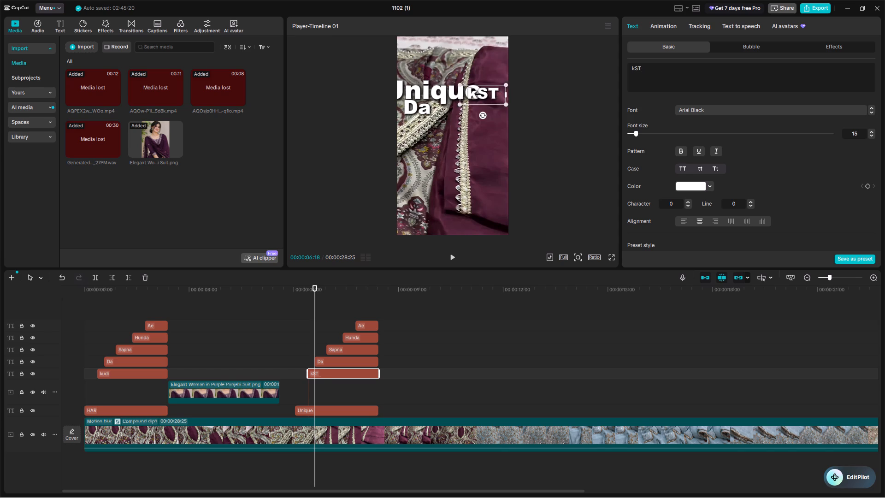
{"action": "key", "text": "BackSpace"}
{"action": "key", "text": "BackSpace"}
{"action": "key", "text": "BackSpace"}
{"action": "key", "text": "BackSpace"}
{"action": "type", "text": "Style"}
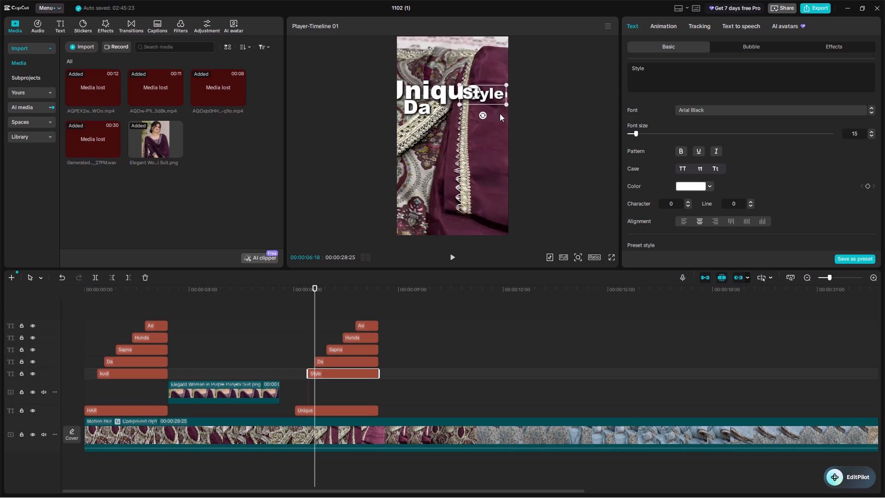
At 00:00:06:23, move the pasted "Da" text lower in the frame and "Style" up, clear of "Unique".
{"action": "left_click_drag", "start_coordinate": [315, 332], "coordinate": [321, 332]}
{"action": "left_click", "coordinate": [330, 359]}
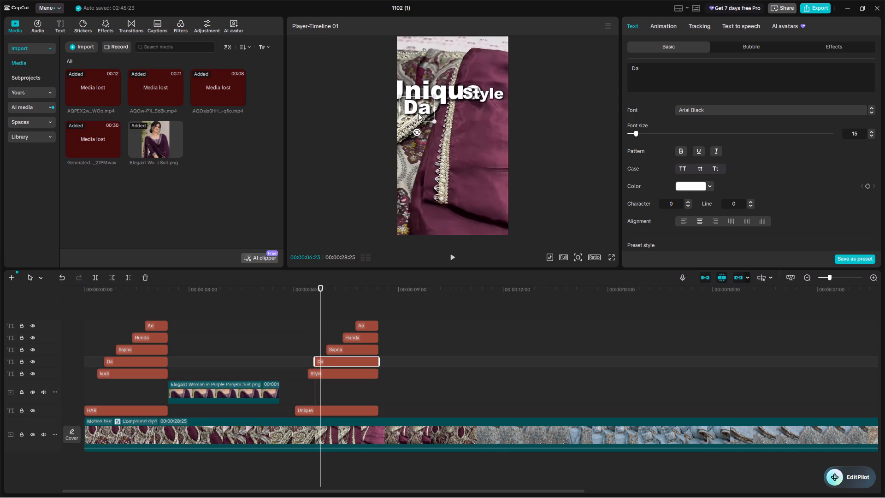
{"action": "left_click_drag", "start_coordinate": [417, 108], "coordinate": [437, 140]}
{"action": "left_click_drag", "start_coordinate": [484, 90], "coordinate": [490, 71]}
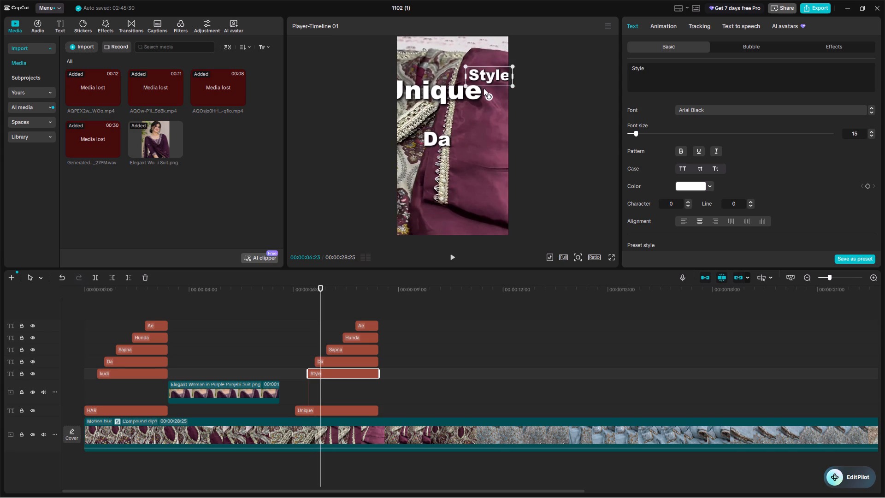
Scale down the "Unique" text slightly and reposition it so the whole word fits inside the video frame.
{"action": "left_click", "coordinate": [442, 95]}
{"action": "left_click_drag", "start_coordinate": [484, 108], "coordinate": [468, 107]}
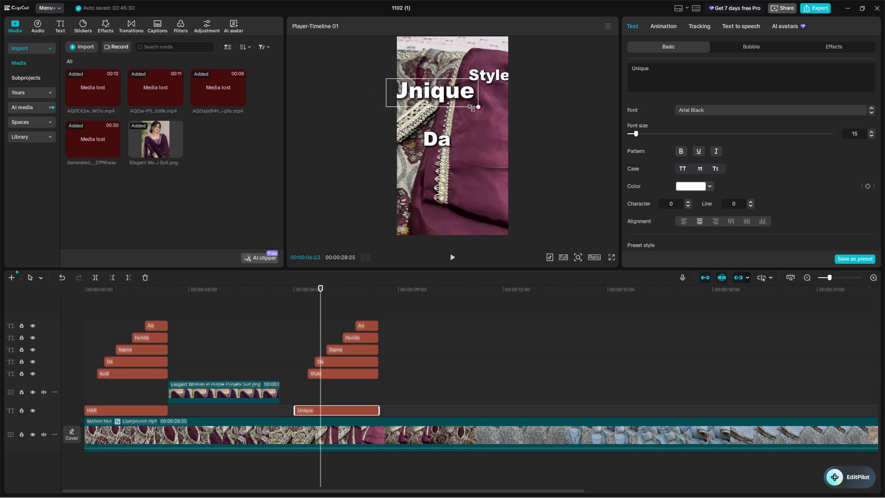
{"action": "left_click_drag", "start_coordinate": [468, 107], "coordinate": [461, 105]}
{"action": "left_click_drag", "start_coordinate": [447, 102], "coordinate": [454, 102]}
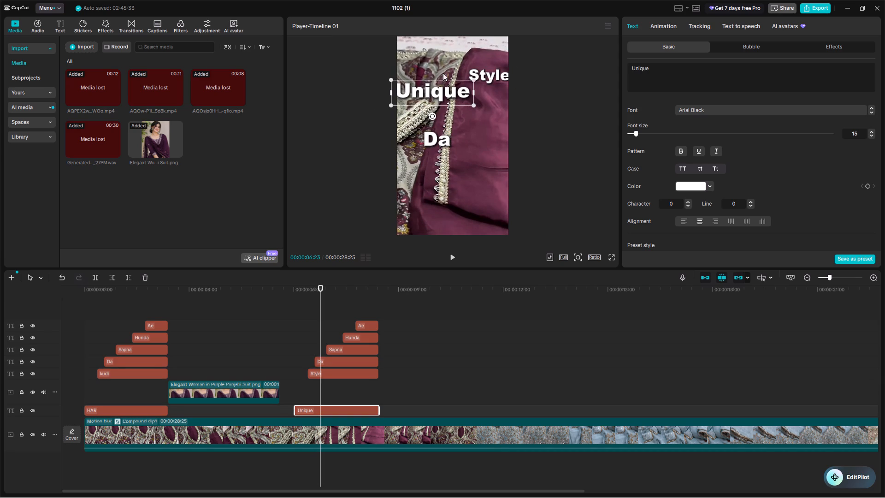
{"action": "left_click_drag", "start_coordinate": [448, 92], "coordinate": [457, 92]}
{"action": "left_click", "coordinate": [450, 92]}
{"action": "left_click", "coordinate": [536, 113]}
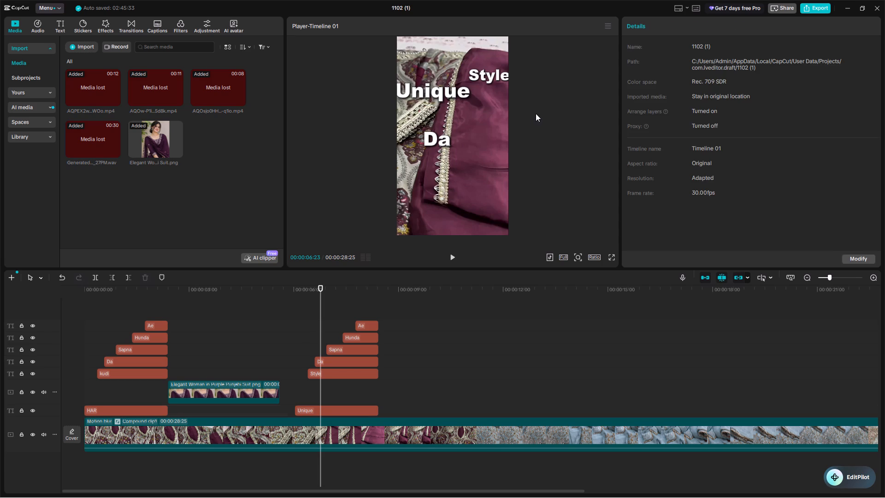
{"action": "left_click_drag", "start_coordinate": [444, 91], "coordinate": [459, 91]}
{"action": "left_click_drag", "start_coordinate": [447, 93], "coordinate": [455, 93]}
{"action": "scroll", "coordinate": [454, 93], "scroll_direction": "up", "scroll_amount": 3, "text": "ctrl"}
{"action": "left_click_drag", "start_coordinate": [430, 71], "coordinate": [436, 81]}
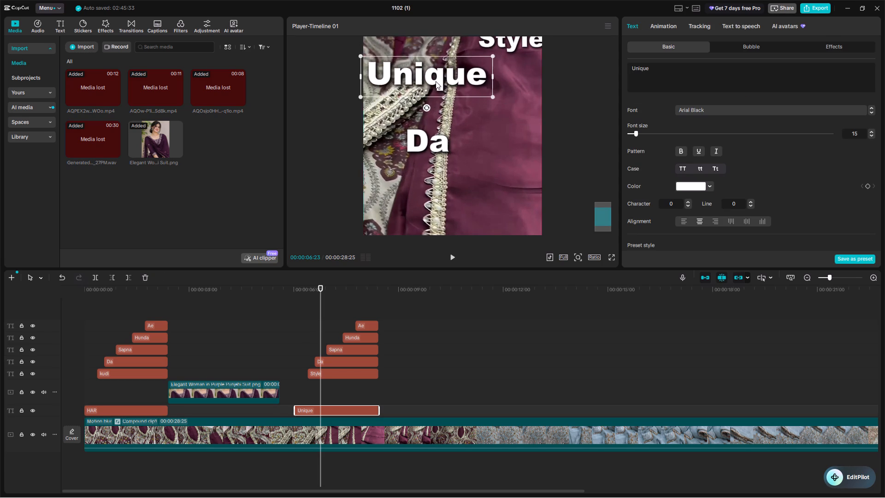
{"action": "left_click_drag", "start_coordinate": [436, 81], "coordinate": [437, 76]}
Move the "Style" text directly beneath the end of "Unique", fully inside the video frame.
{"action": "scroll", "coordinate": [450, 83], "scroll_direction": "up", "scroll_amount": 4}
{"action": "left_click", "coordinate": [504, 98]}
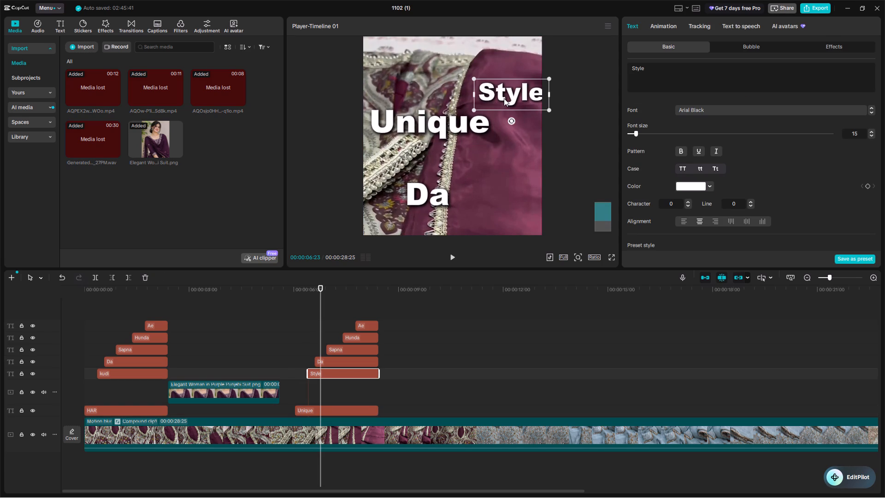
{"action": "left_click_drag", "start_coordinate": [504, 98], "coordinate": [475, 151]}
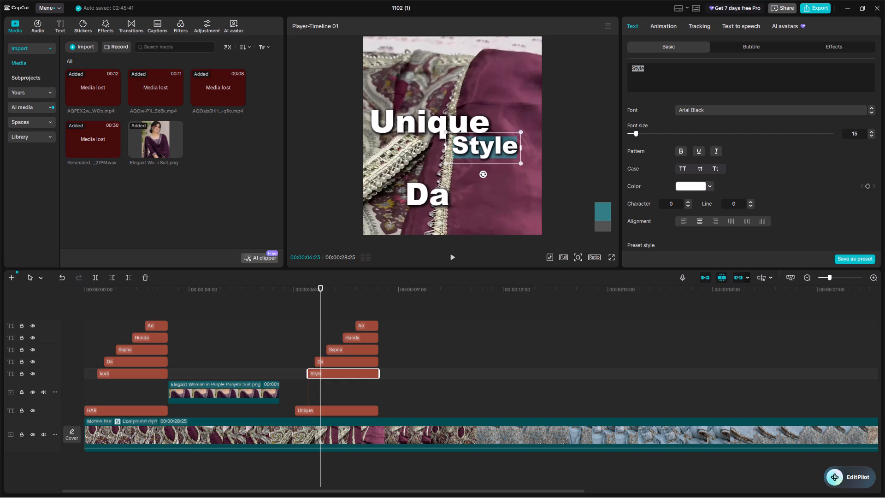
{"action": "left_click_drag", "start_coordinate": [475, 151], "coordinate": [472, 151]}
{"action": "left_click", "coordinate": [593, 144]}
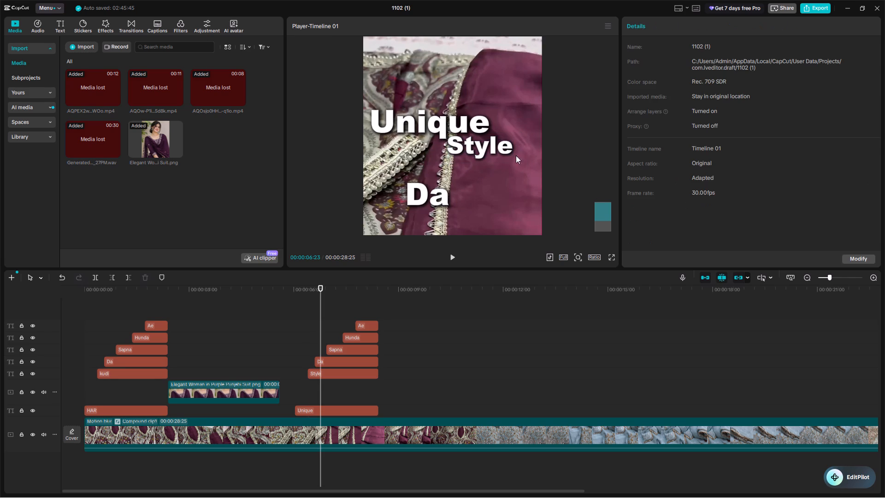
Replace the text of the pasted "Da" title clip with "Boutique".
{"action": "scroll", "coordinate": [457, 200], "scroll_direction": "down", "scroll_amount": 1}
{"action": "left_click", "coordinate": [325, 360]}
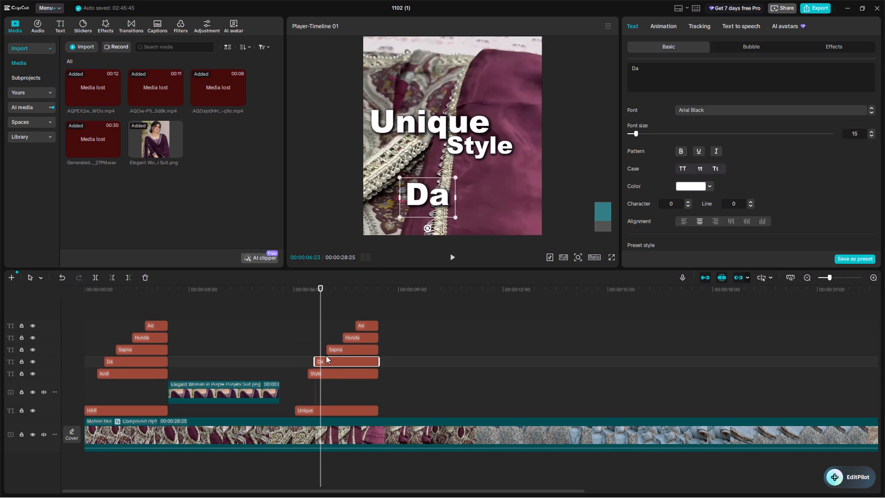
{"action": "left_click", "coordinate": [649, 70]}
{"action": "key", "text": "BackSpace"}
{"action": "key", "text": "BackSpace"}
{"action": "key", "text": "BackSpace"}
{"action": "type", "text": "Bou"}
{"action": "type", "text": "ti"}
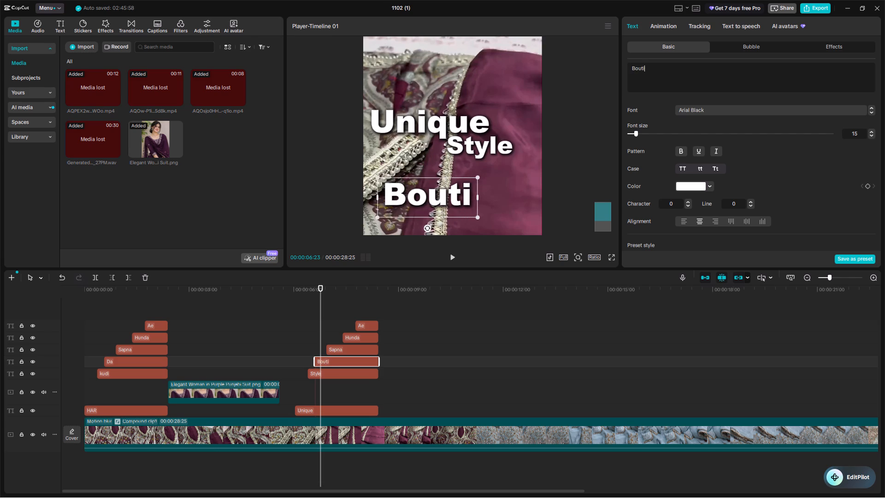
{"action": "type", "text": "que"}
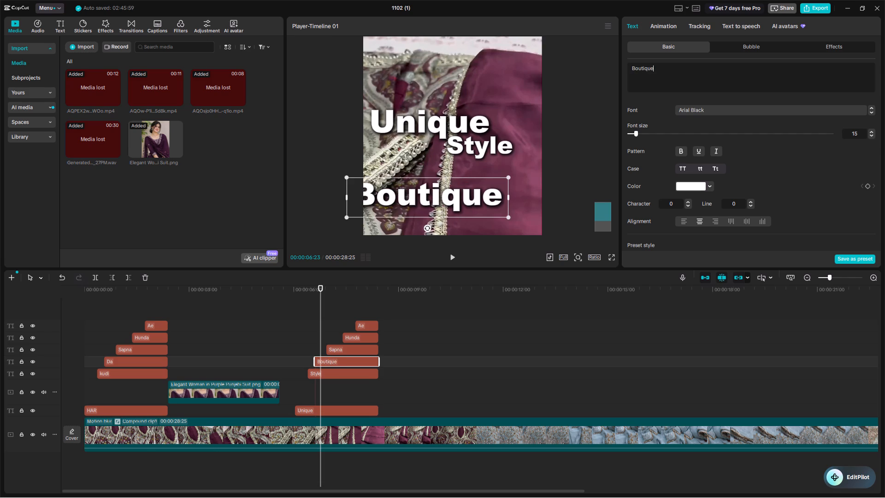
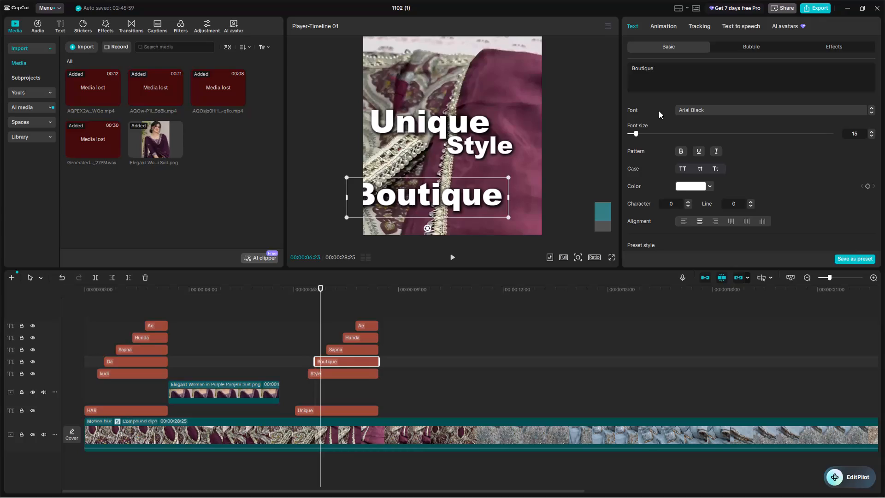
Change the "Boutique" title text to "Butique".
{"action": "key", "text": "BackSpace"}
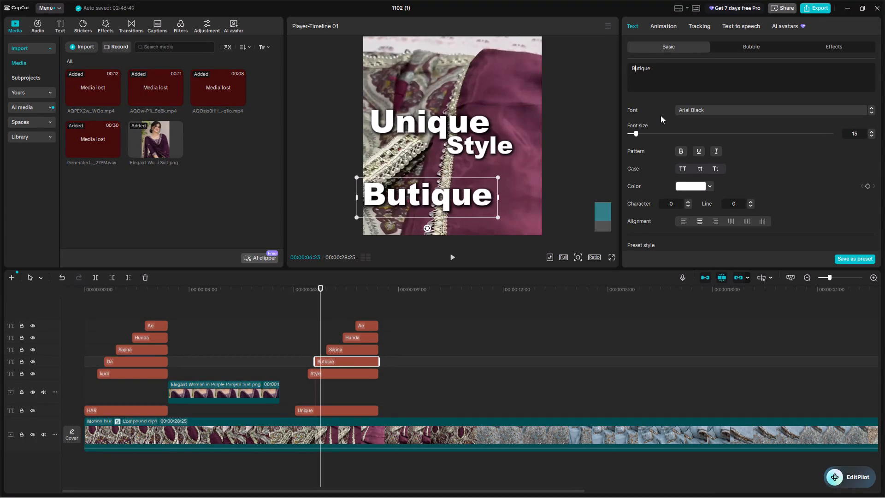
Scale down the "Butique" text slightly and move it up beneath "Unique", lining up their left edges inside the frame.
{"action": "left_click_drag", "start_coordinate": [495, 216], "coordinate": [495, 214]}
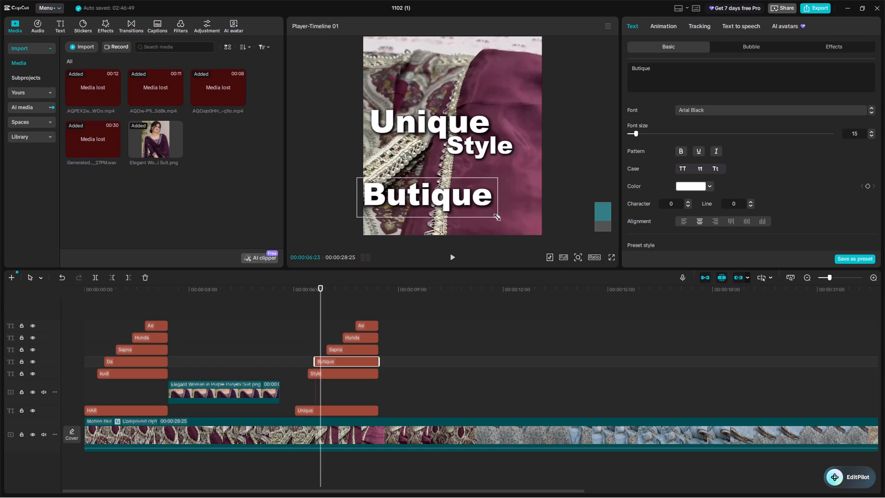
{"action": "left_click_drag", "start_coordinate": [495, 214], "coordinate": [483, 210]}
{"action": "left_click_drag", "start_coordinate": [448, 194], "coordinate": [446, 162]}
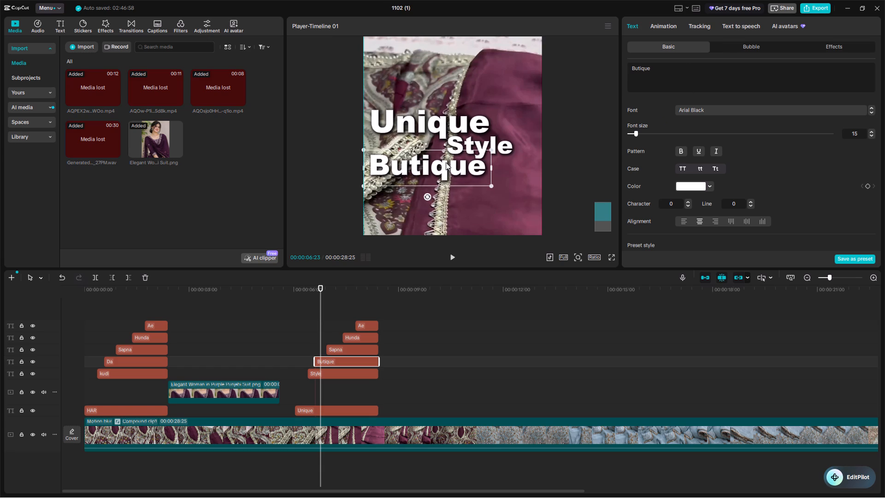
{"action": "left_click_drag", "start_coordinate": [446, 162], "coordinate": [454, 158]}
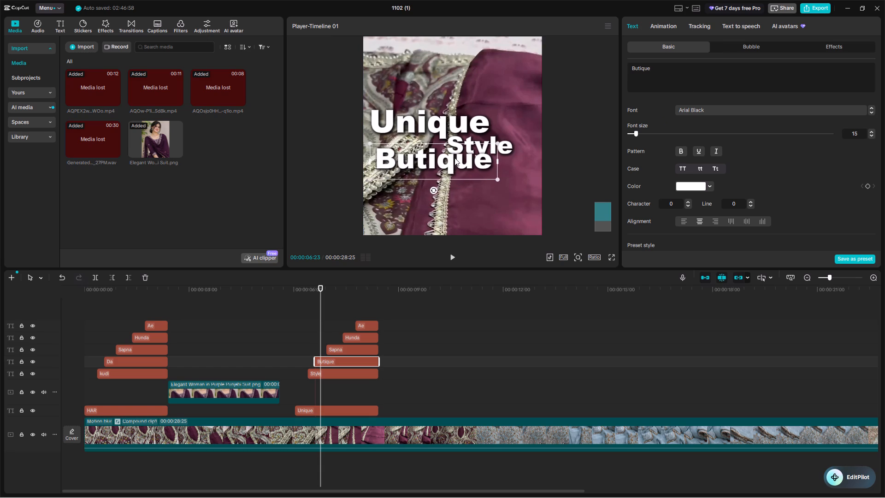
{"action": "left_click_drag", "start_coordinate": [454, 158], "coordinate": [450, 158]}
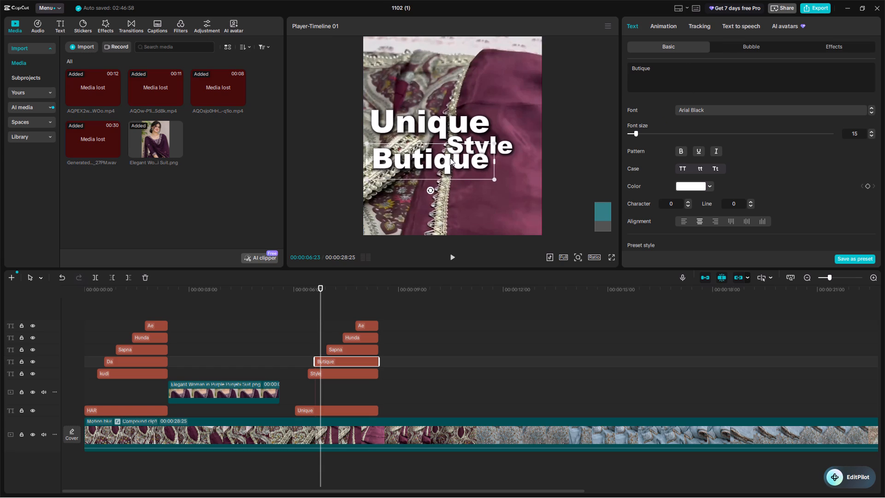
{"action": "left_click_drag", "start_coordinate": [450, 158], "coordinate": [448, 157]}
{"action": "left_click", "coordinate": [559, 148]}
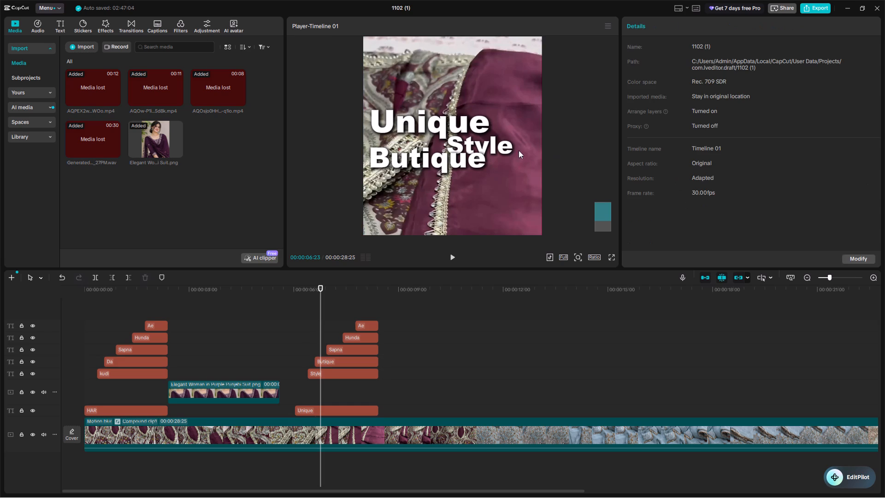
Move "Style" up and right beside the end of "Unique", and raise "Butique" to sit close beneath "Unique".
{"action": "left_click", "coordinate": [499, 145]}
{"action": "left_click_drag", "start_coordinate": [499, 145], "coordinate": [517, 136]}
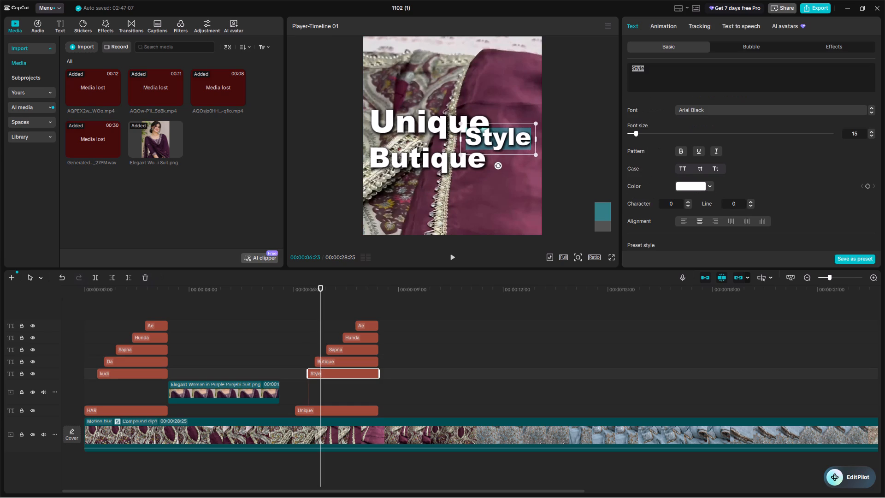
{"action": "left_click", "coordinate": [467, 160]}
{"action": "left_click_drag", "start_coordinate": [461, 162], "coordinate": [463, 154]}
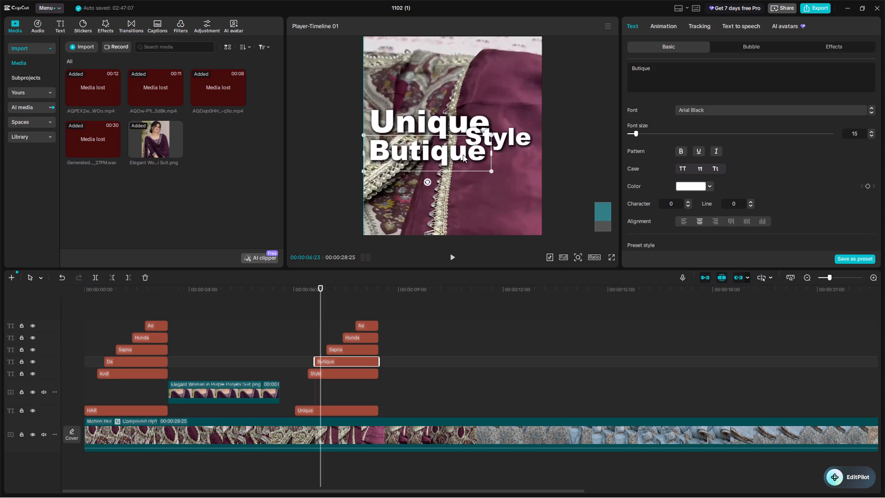
{"action": "left_click_drag", "start_coordinate": [463, 154], "coordinate": [463, 153]}
{"action": "left_click", "coordinate": [512, 139]}
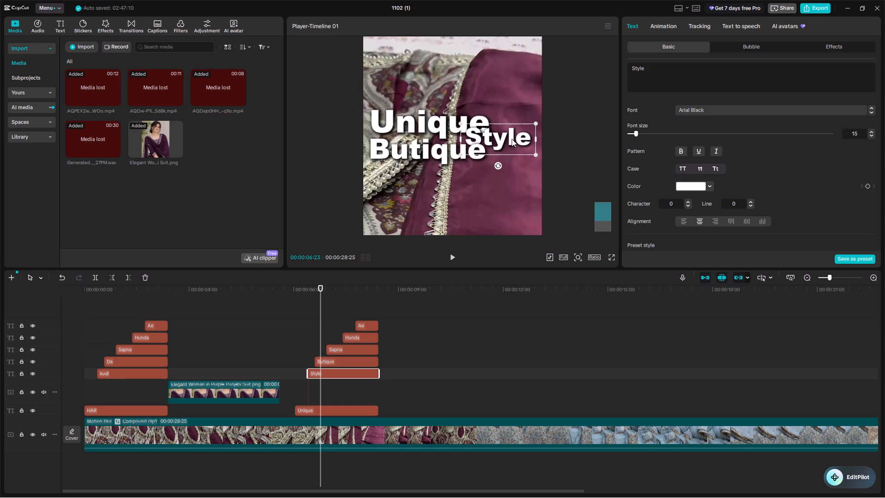
{"action": "left_click_drag", "start_coordinate": [512, 139], "coordinate": [516, 139]}
{"action": "left_click", "coordinate": [575, 131]}
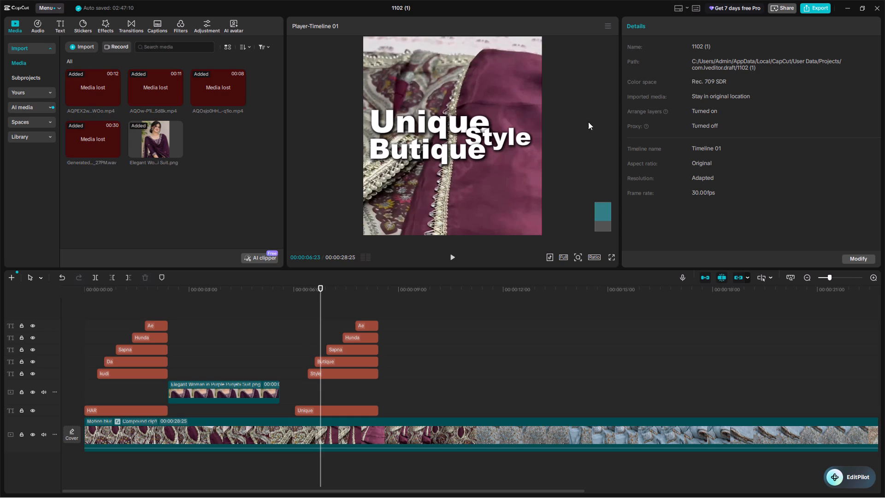
Move the pasted "Sapna", "Hunda" and "Ae" clips together along the timeline to start at about 13 seconds, away from the second title.
{"action": "left_click_drag", "start_coordinate": [320, 309], "coordinate": [308, 311]}
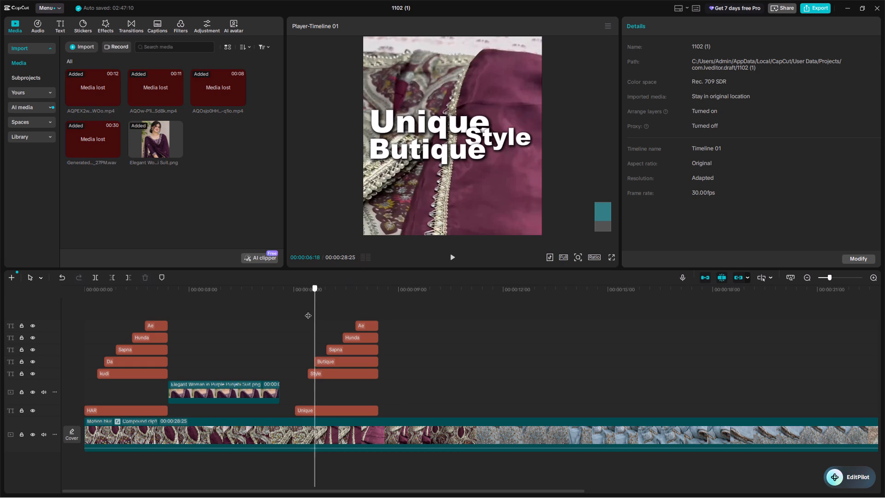
{"action": "left_click_drag", "start_coordinate": [308, 311], "coordinate": [307, 311]}
{"action": "left_click_drag", "start_coordinate": [328, 314], "coordinate": [377, 339]}
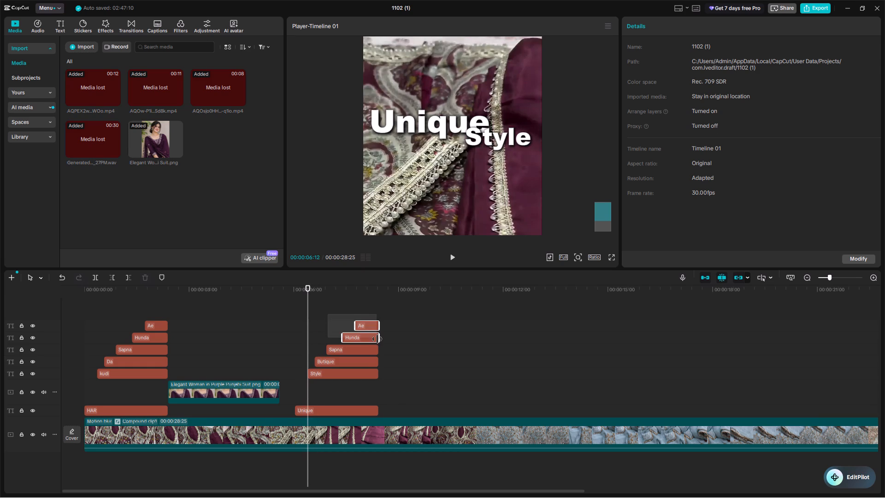
{"action": "left_click_drag", "start_coordinate": [377, 339], "coordinate": [379, 346]}
{"action": "left_click_drag", "start_coordinate": [359, 350], "coordinate": [412, 348]}
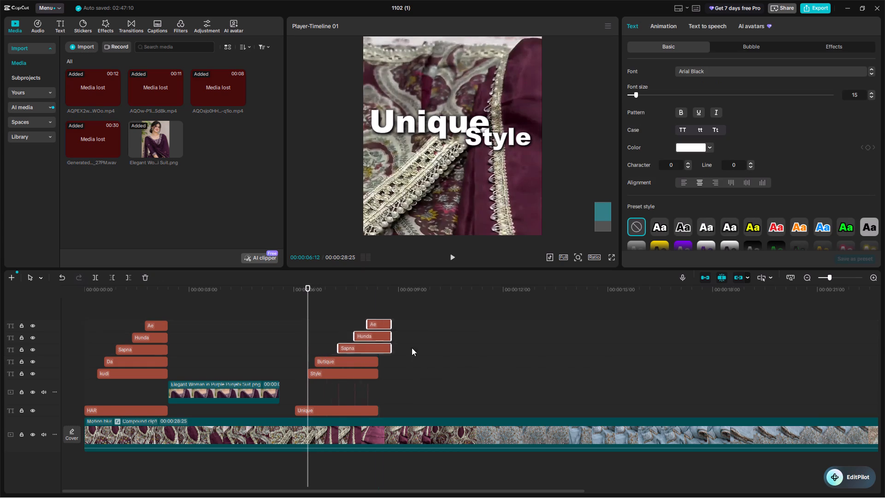
{"action": "left_click_drag", "start_coordinate": [412, 348], "coordinate": [579, 346]}
{"action": "scroll", "coordinate": [314, 339], "scroll_direction": "down", "scroll_amount": 4}
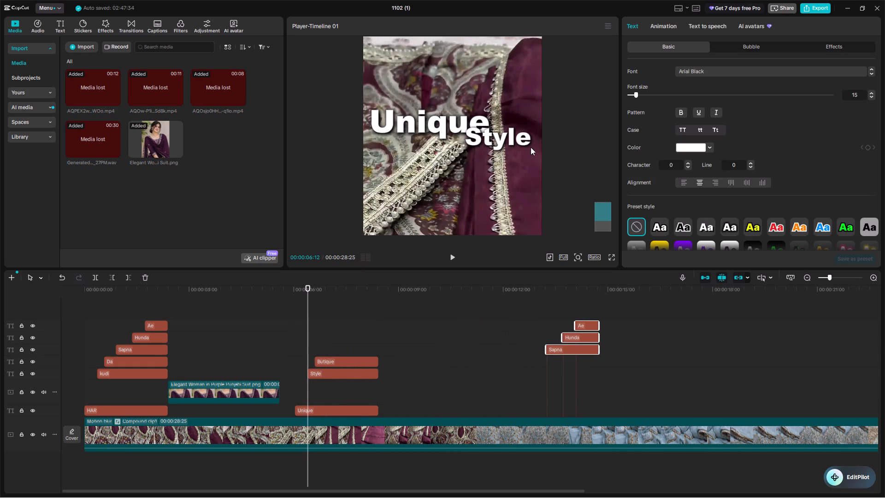
Scale down the "Unique", "Style" and "Butique" texts together and move the group slightly above the middle of the frame, horizontally centred.
{"action": "left_click_drag", "start_coordinate": [309, 332], "coordinate": [330, 329]}
{"action": "left_click_drag", "start_coordinate": [398, 405], "coordinate": [332, 352]}
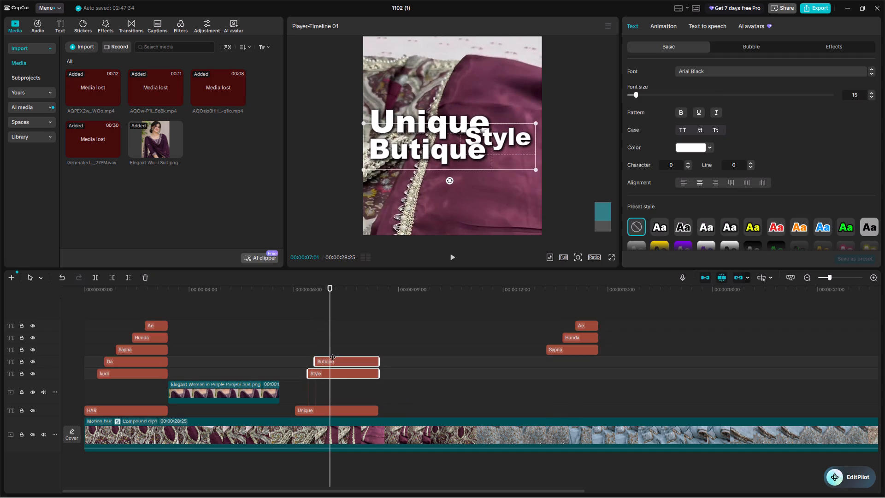
{"action": "left_click", "coordinate": [382, 398]}
{"action": "left_click_drag", "start_coordinate": [393, 407], "coordinate": [336, 345]}
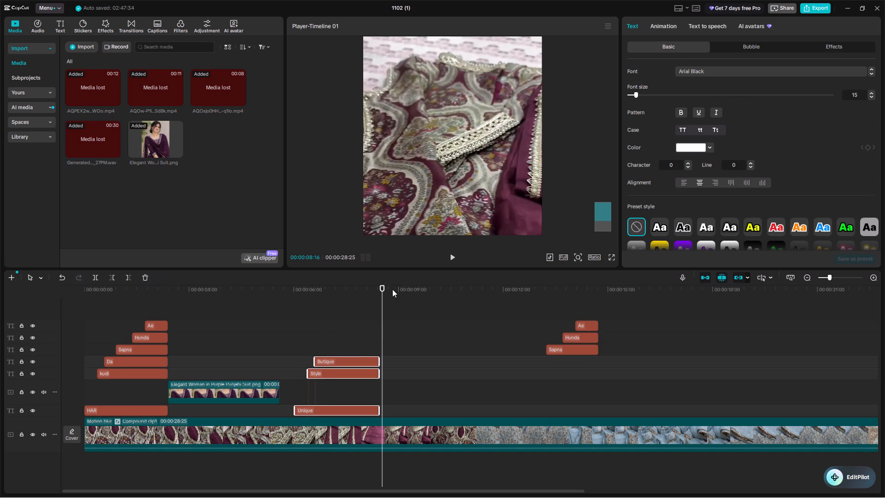
{"action": "left_click_drag", "start_coordinate": [379, 321], "coordinate": [362, 319]}
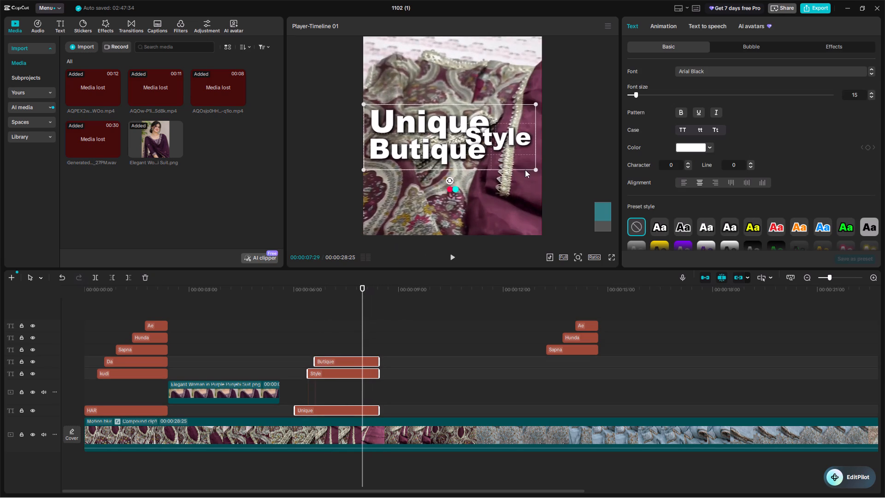
{"action": "left_click_drag", "start_coordinate": [535, 167], "coordinate": [528, 168]}
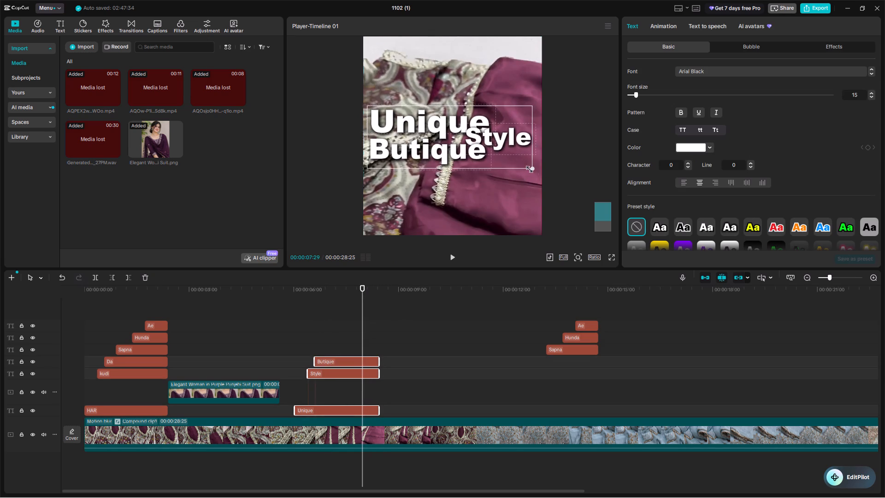
{"action": "left_click_drag", "start_coordinate": [528, 168], "coordinate": [517, 166]}
{"action": "left_click_drag", "start_coordinate": [464, 148], "coordinate": [477, 144]}
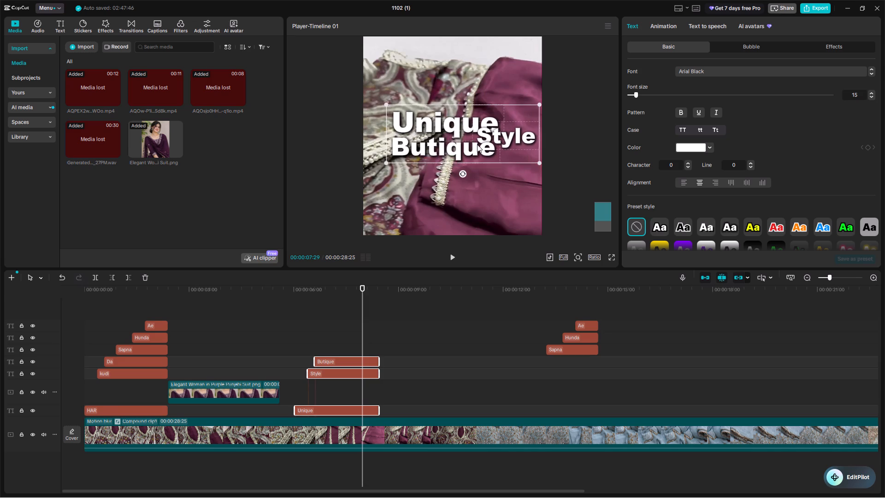
{"action": "left_click_drag", "start_coordinate": [477, 144], "coordinate": [465, 137]}
Add a thin black stroke to the "Unique", "Style" and "Butique" texts, reducing its thickness to well under 20.
{"action": "scroll", "coordinate": [725, 161], "scroll_direction": "down", "scroll_amount": 6}
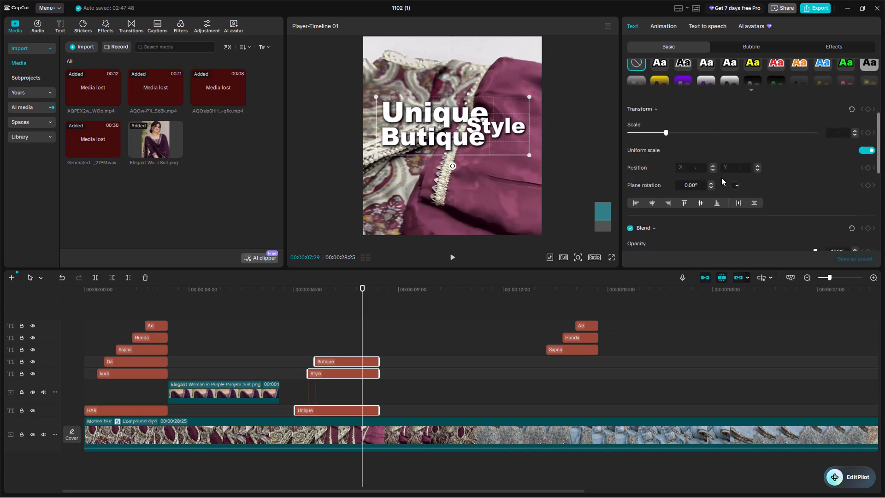
{"action": "scroll", "coordinate": [721, 178], "scroll_direction": "down", "scroll_amount": 1}
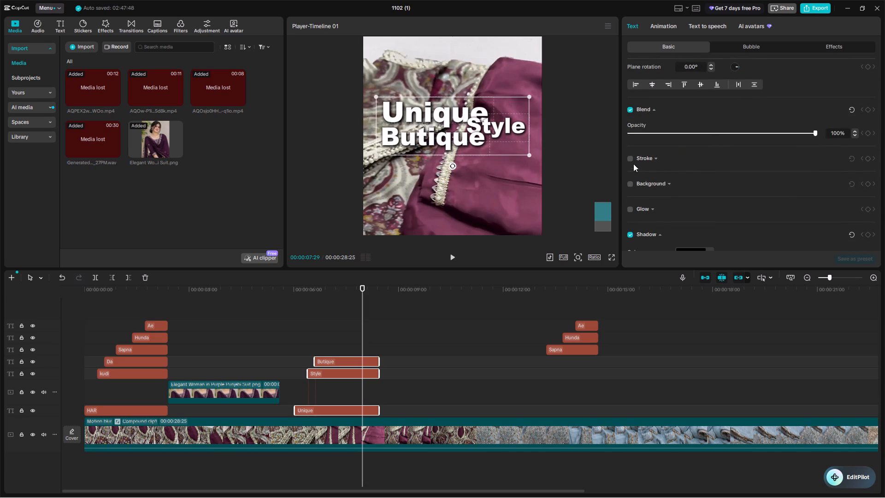
{"action": "left_click", "coordinate": [628, 160]}
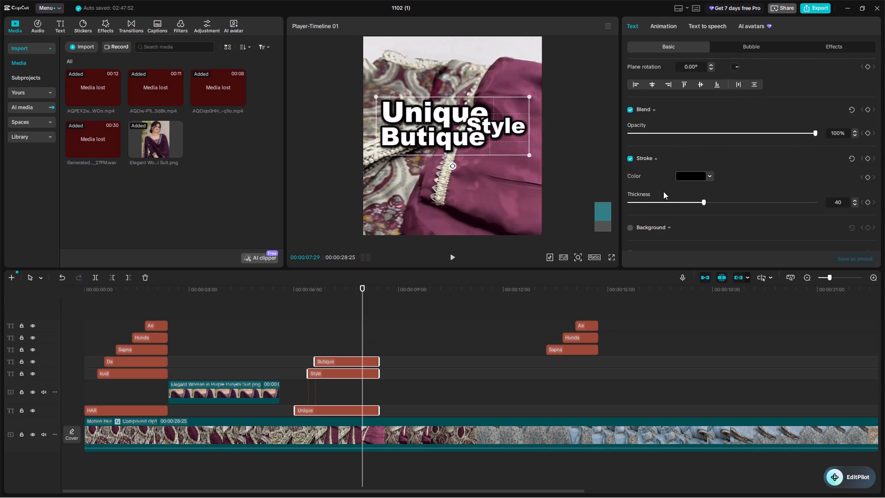
{"action": "left_click_drag", "start_coordinate": [697, 203], "coordinate": [655, 206]}
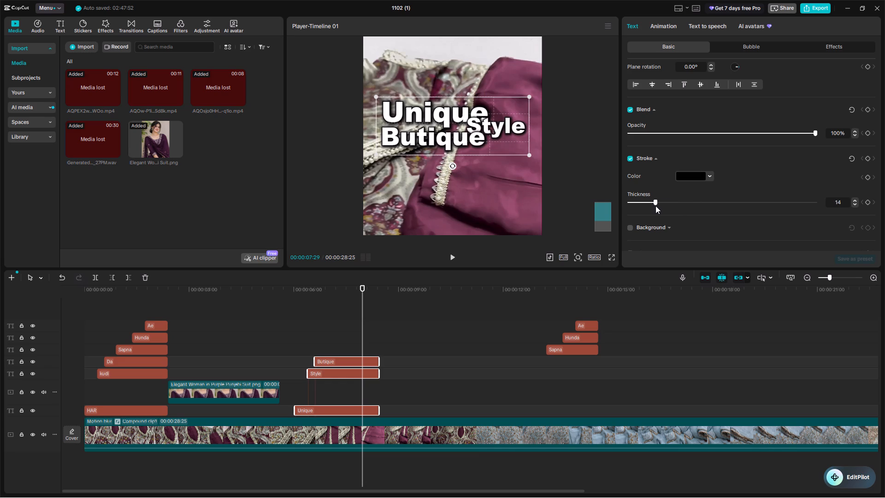
{"action": "left_click_drag", "start_coordinate": [655, 206], "coordinate": [652, 206]}
{"action": "scroll", "coordinate": [737, 180], "scroll_direction": "down", "scroll_amount": 3}
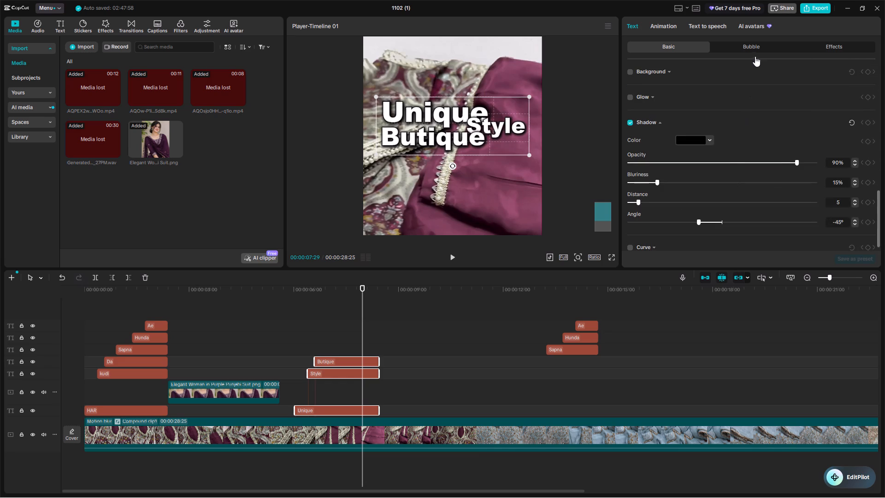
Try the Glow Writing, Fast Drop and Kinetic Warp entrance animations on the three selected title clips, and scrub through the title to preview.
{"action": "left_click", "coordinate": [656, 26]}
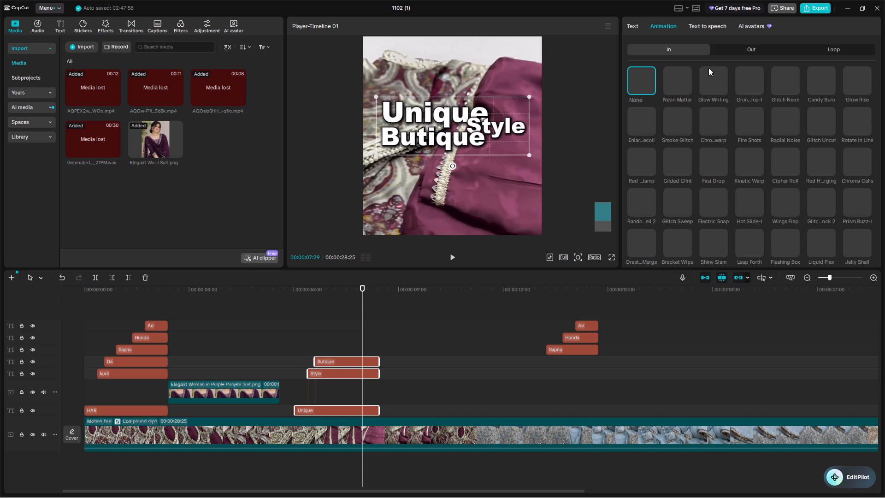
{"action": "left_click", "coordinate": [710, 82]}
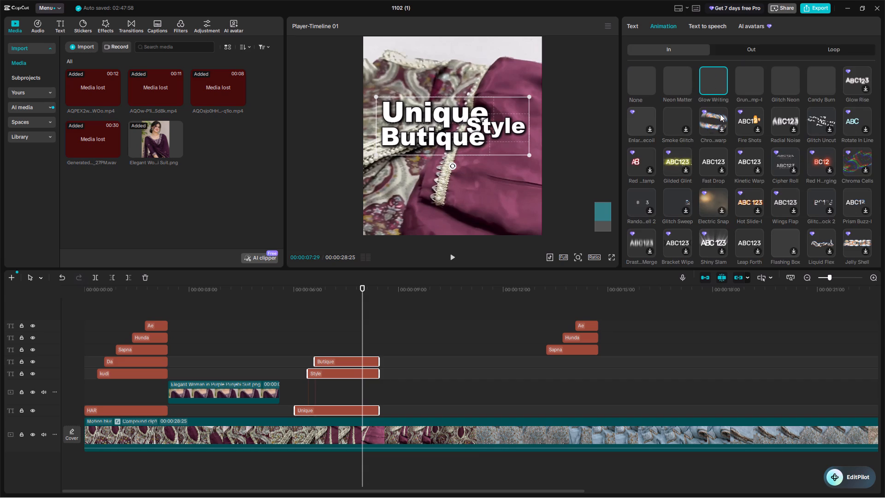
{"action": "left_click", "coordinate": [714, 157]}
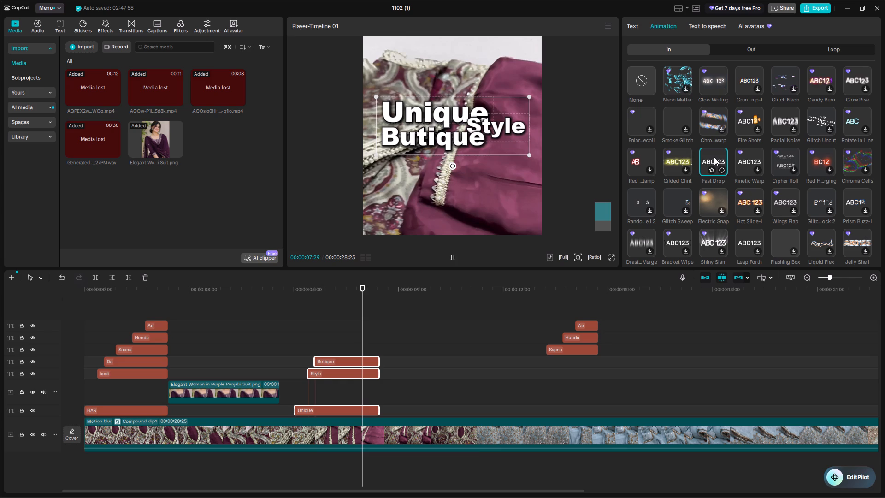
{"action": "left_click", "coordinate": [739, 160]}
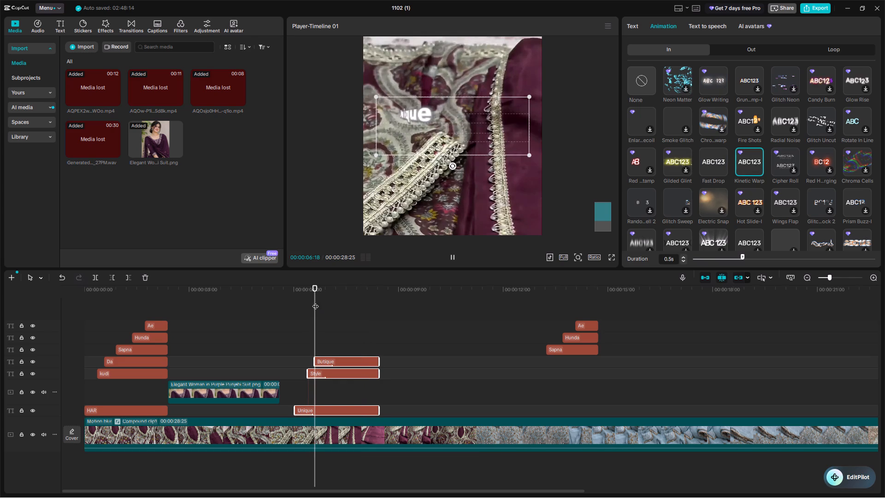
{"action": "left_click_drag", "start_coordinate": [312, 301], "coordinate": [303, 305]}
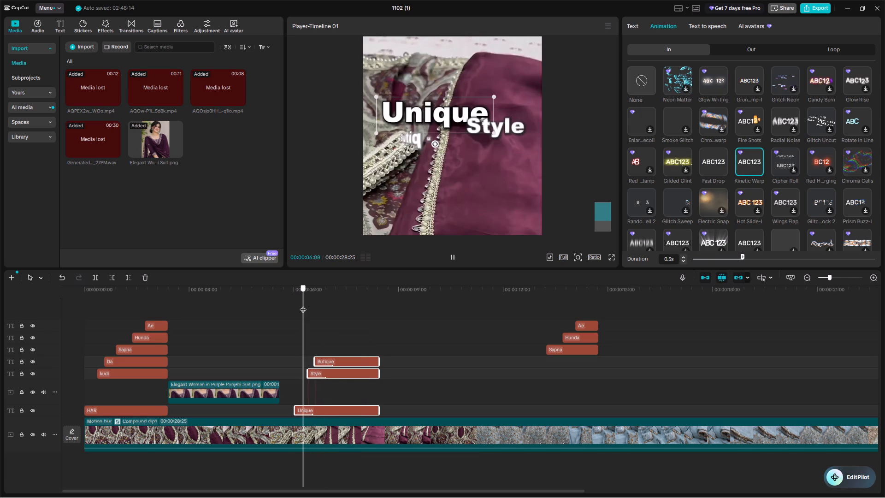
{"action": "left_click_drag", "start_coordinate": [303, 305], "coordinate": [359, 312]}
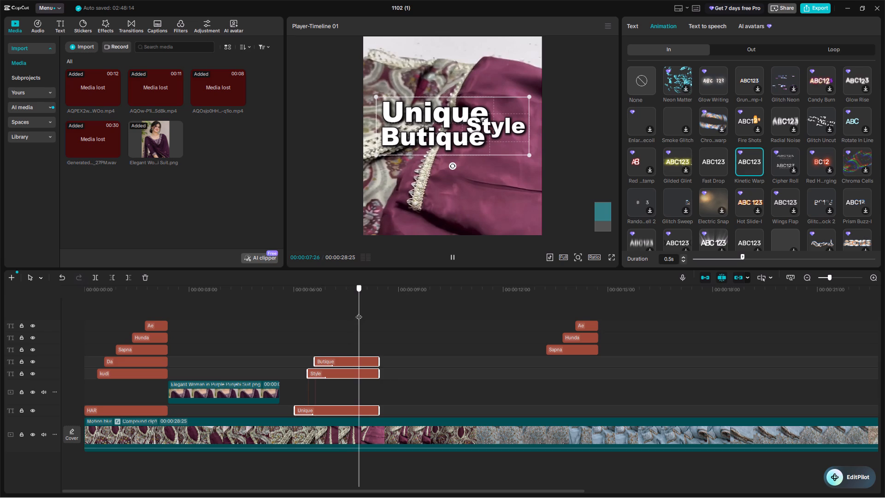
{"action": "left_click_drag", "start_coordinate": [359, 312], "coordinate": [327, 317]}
Apply the Ghost Run-I entrance animation to the three selected title clips and play it back from just before "Unique" starts.
{"action": "scroll", "coordinate": [760, 183], "scroll_direction": "down", "scroll_amount": 2}
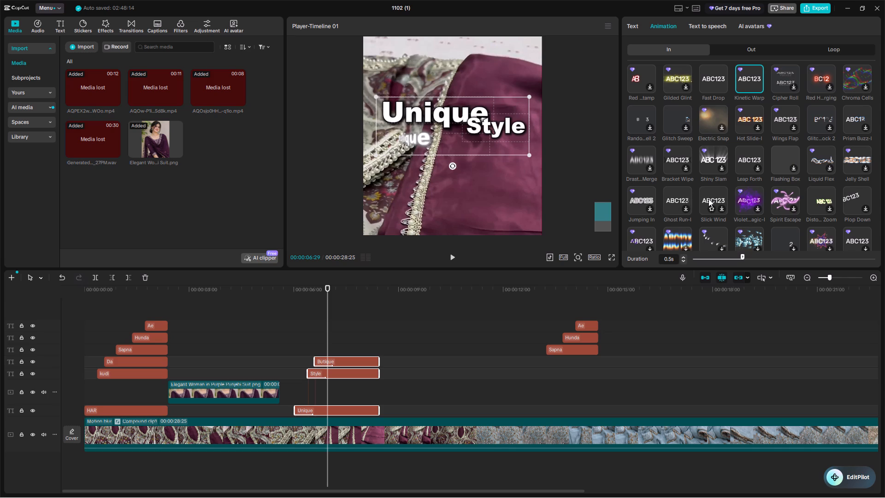
{"action": "scroll", "coordinate": [716, 211], "scroll_direction": "down", "scroll_amount": 1}
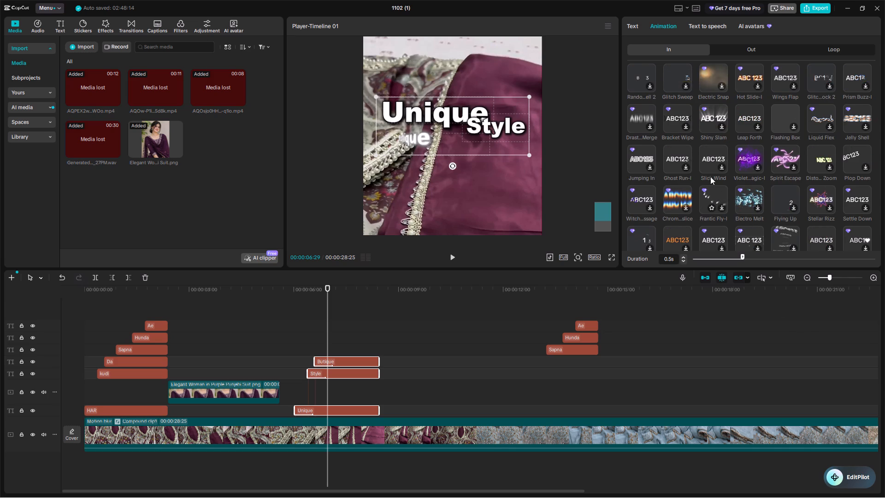
{"action": "left_click", "coordinate": [679, 160]}
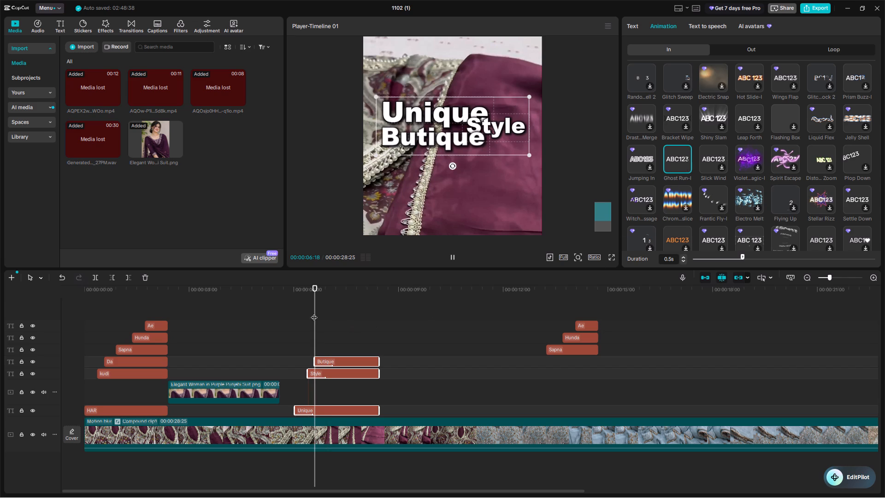
{"action": "left_click_drag", "start_coordinate": [313, 309], "coordinate": [293, 308]}
{"action": "key", "text": "space"}
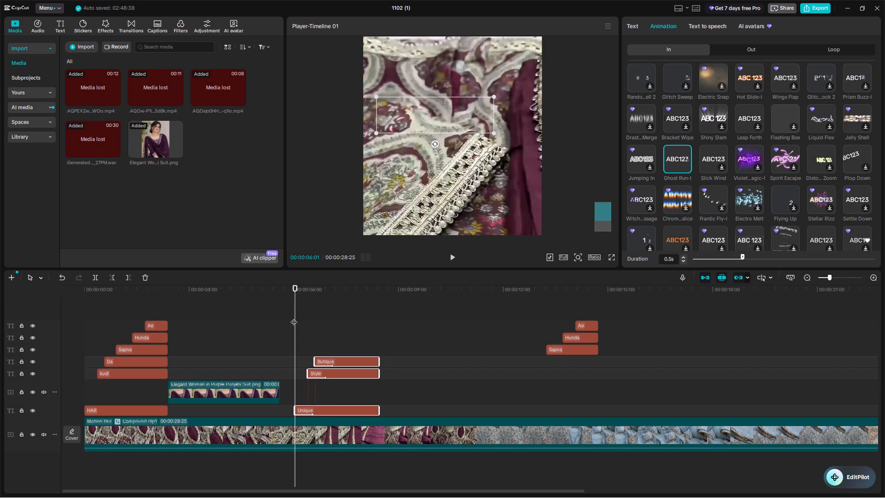
{"action": "left_click_drag", "start_coordinate": [293, 317], "coordinate": [277, 317]}
{"action": "key", "text": "space"}
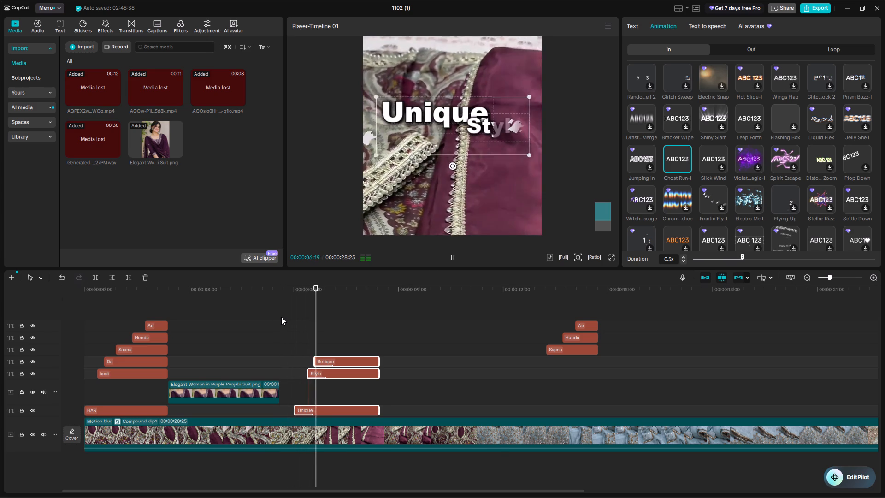
Play back and scrub the timeline from the opening title past the woman image and the "Unique Style Butique" title to the blue fabric footage.
{"action": "key", "text": "space"}
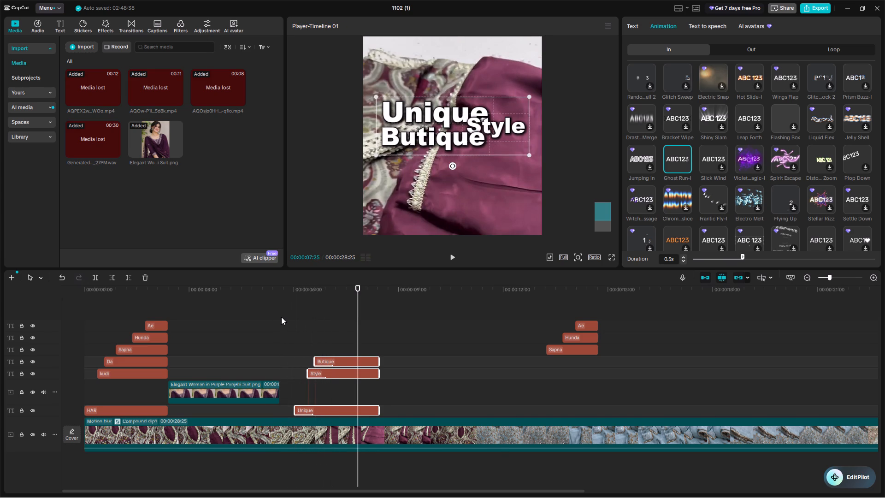
{"action": "key", "text": "space"}
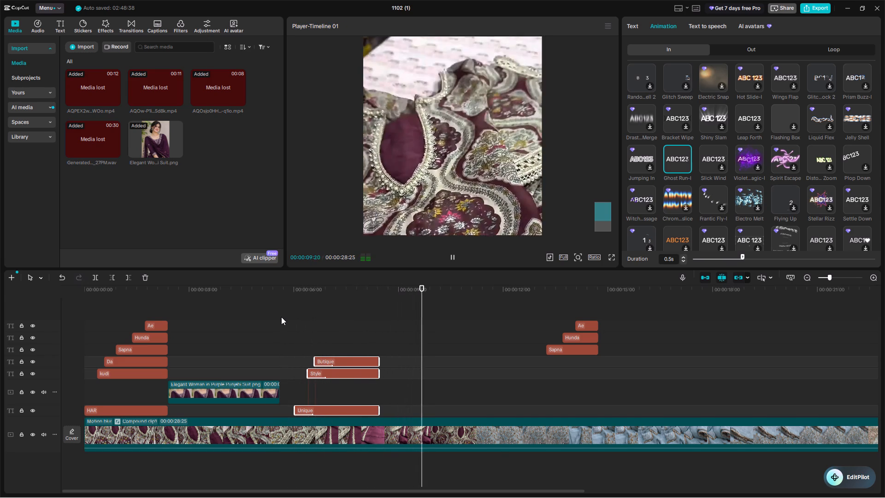
{"action": "key", "text": "space"}
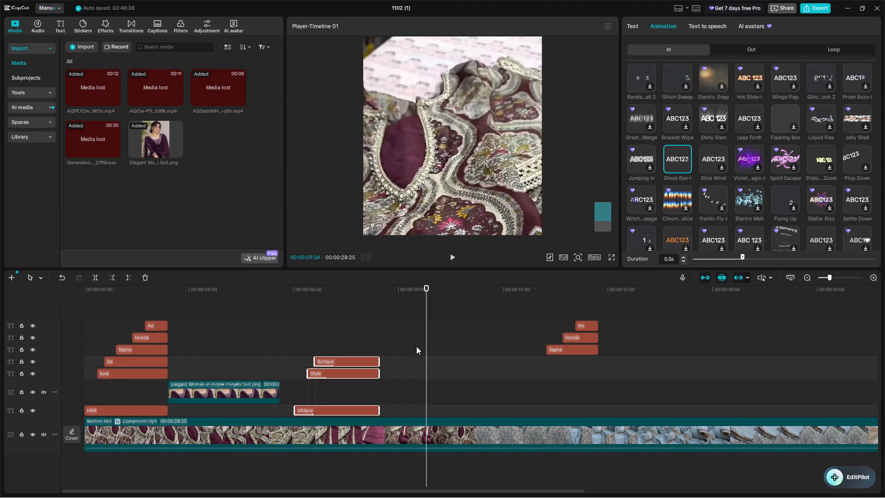
{"action": "left_click_drag", "start_coordinate": [426, 326], "coordinate": [201, 313]}
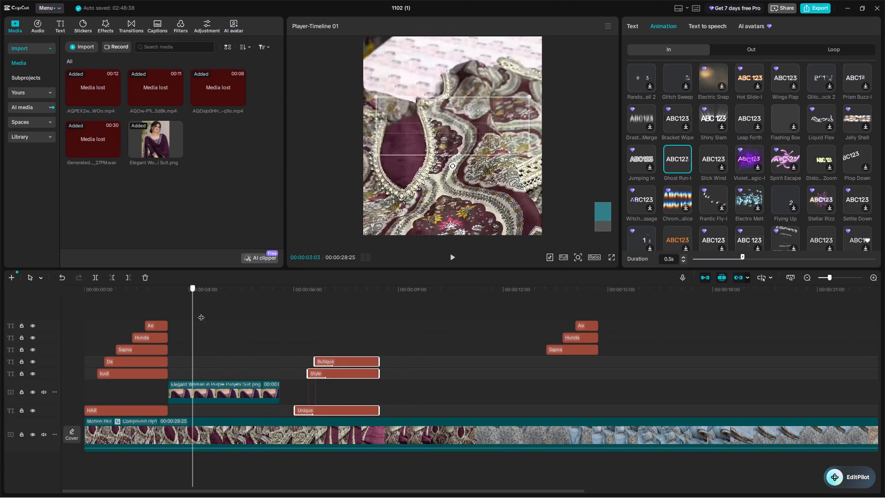
{"action": "left_click_drag", "start_coordinate": [201, 313], "coordinate": [293, 314]}
{"action": "left_click_drag", "start_coordinate": [292, 312], "coordinate": [277, 316]}
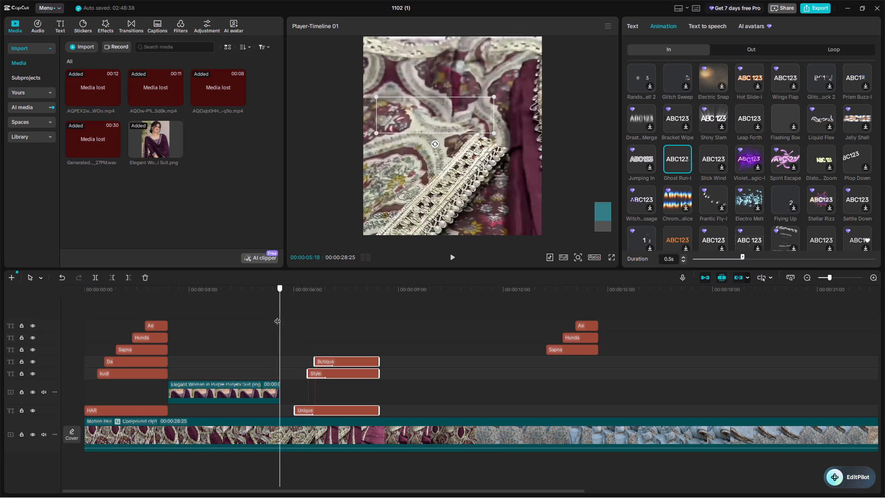
{"action": "left_click_drag", "start_coordinate": [277, 316], "coordinate": [249, 322]}
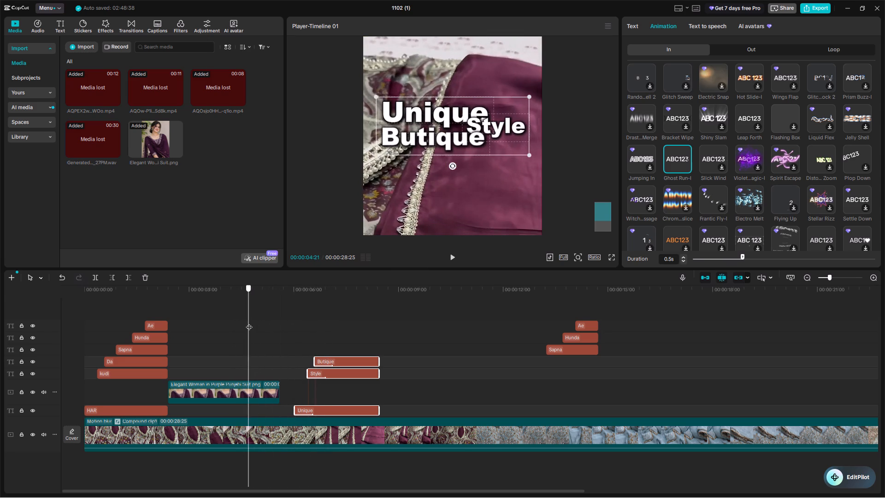
{"action": "left_click_drag", "start_coordinate": [249, 322], "coordinate": [204, 332]}
{"action": "left_click", "coordinate": [254, 345]}
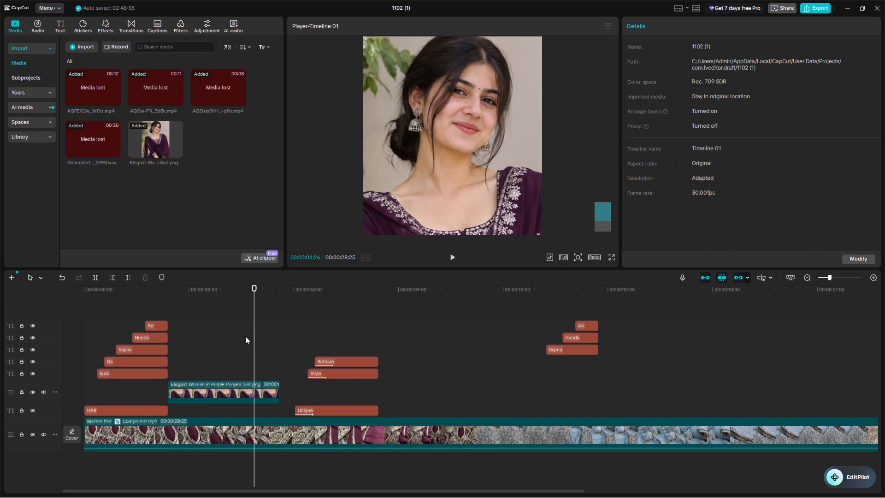
{"action": "left_click_drag", "start_coordinate": [251, 334], "coordinate": [223, 337]}
{"action": "left_click_drag", "start_coordinate": [252, 325], "coordinate": [230, 324]}
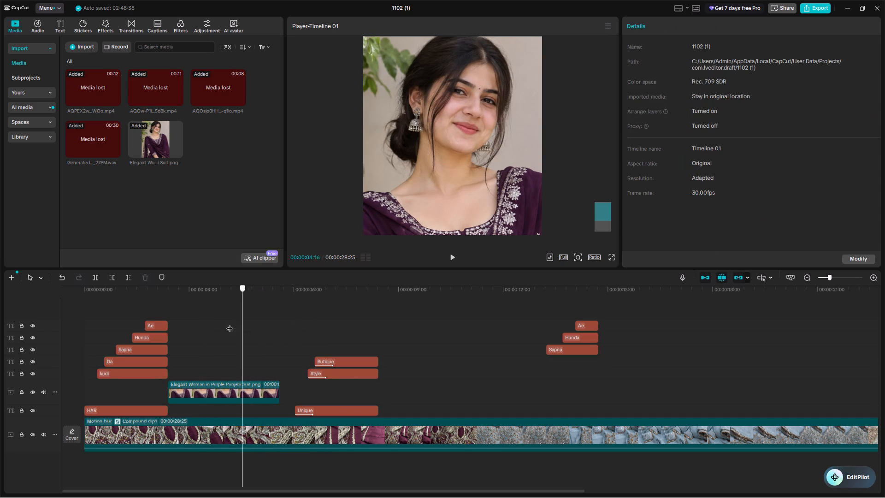
{"action": "left_click_drag", "start_coordinate": [230, 324], "coordinate": [142, 312]}
{"action": "key", "text": "space"}
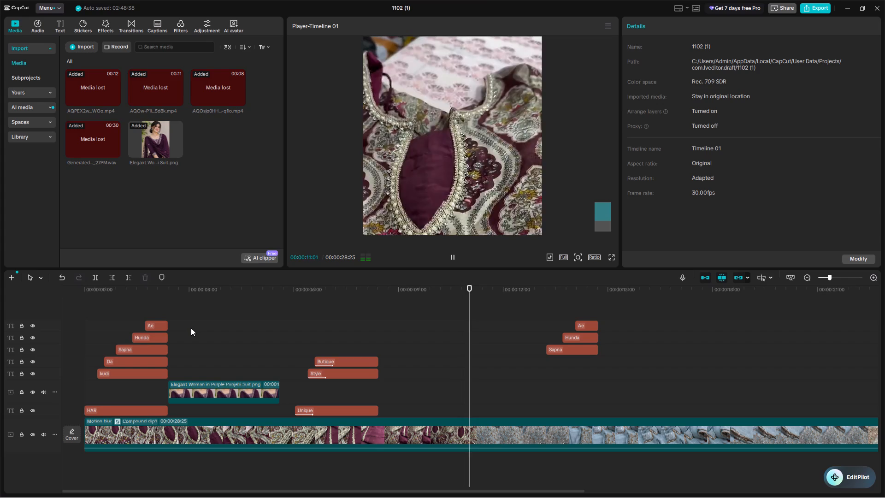
{"action": "key", "text": "space"}
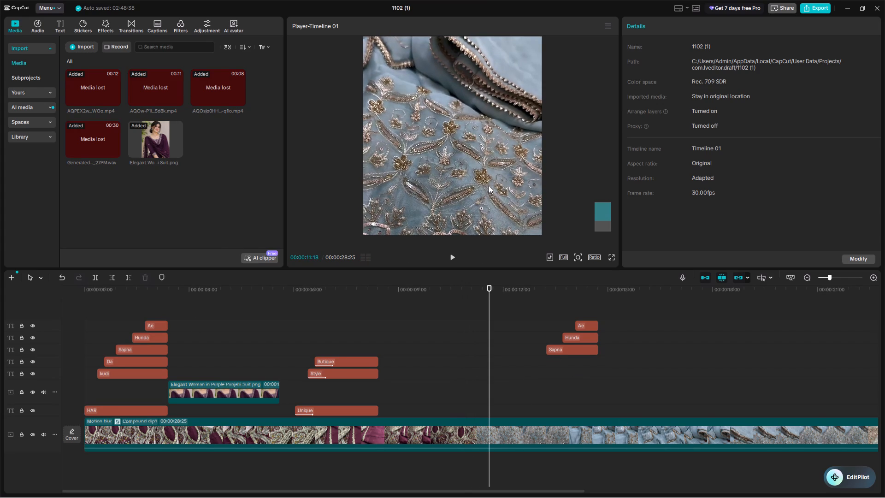
Fit the whole vertical frame in the preview and replay the "Unique Style Butique" title from before it appears.
{"action": "scroll", "coordinate": [490, 185], "scroll_direction": "down", "scroll_amount": 6, "text": "ctrl"}
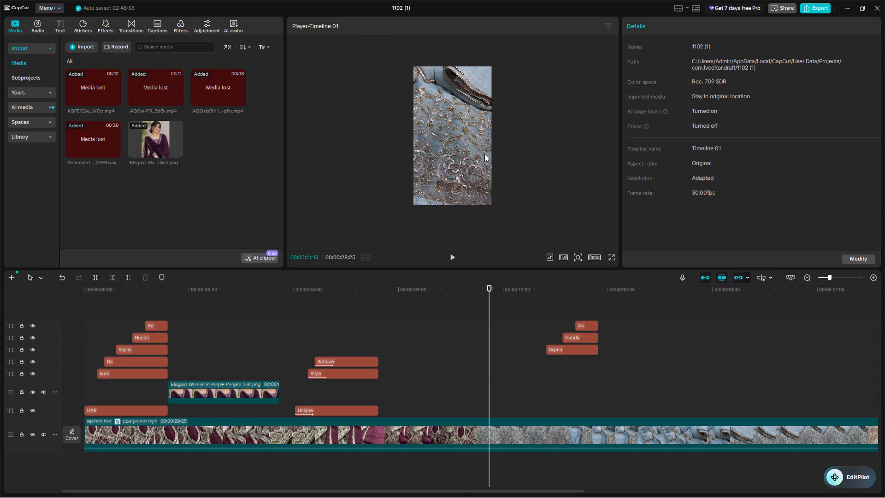
{"action": "left_click_drag", "start_coordinate": [492, 290], "coordinate": [263, 314]}
{"action": "key", "text": "space"}
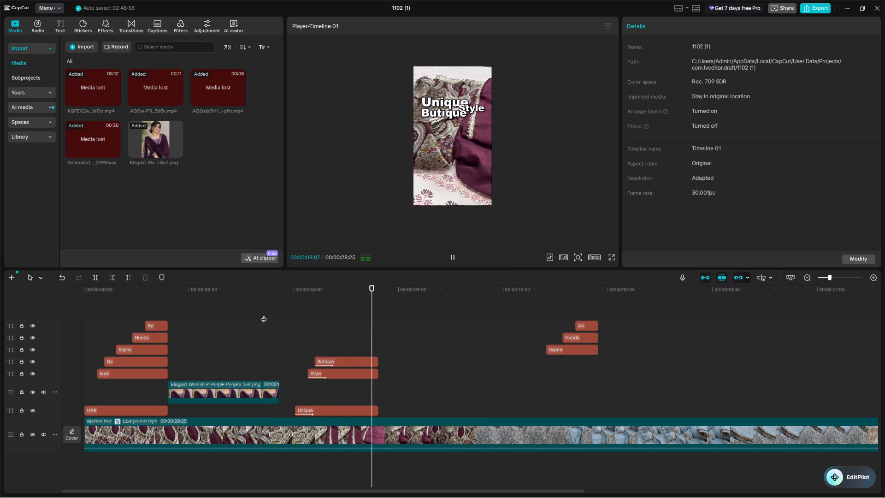
{"action": "key", "text": "space"}
{"action": "key", "text": "space"}
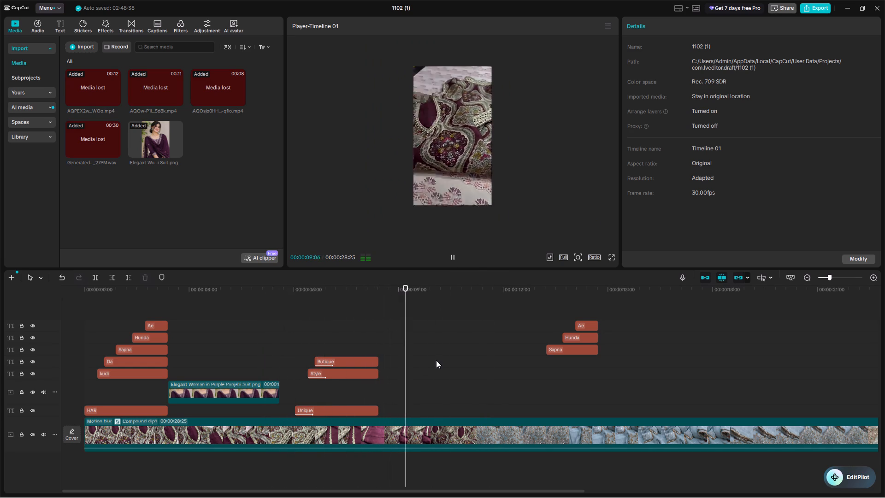
{"action": "key", "text": "space"}
Extend the ends of the "Unique", "Style" and "Butique" clips together to about 00:00:09:12, and play the result back.
{"action": "left_click_drag", "start_coordinate": [335, 334], "coordinate": [389, 417]}
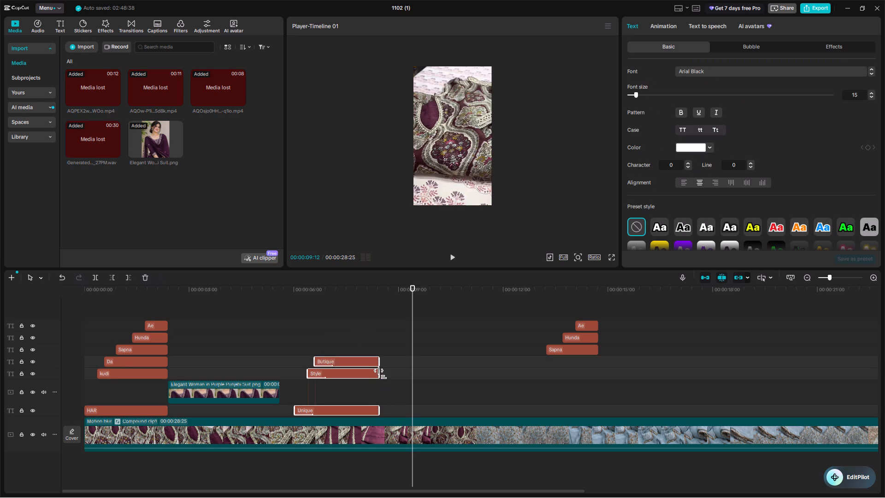
{"action": "left_click_drag", "start_coordinate": [378, 372], "coordinate": [409, 375]}
{"action": "left_click_drag", "start_coordinate": [415, 316], "coordinate": [359, 329]}
{"action": "key", "text": "space"}
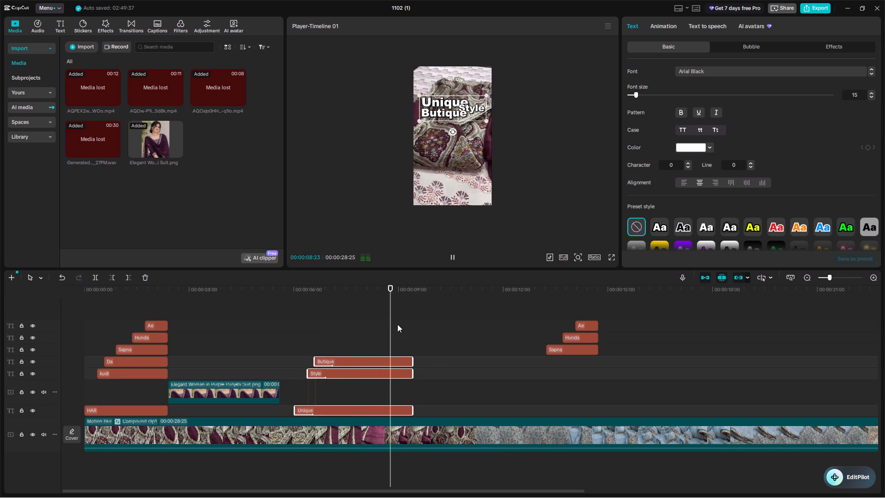
{"action": "key", "text": "space"}
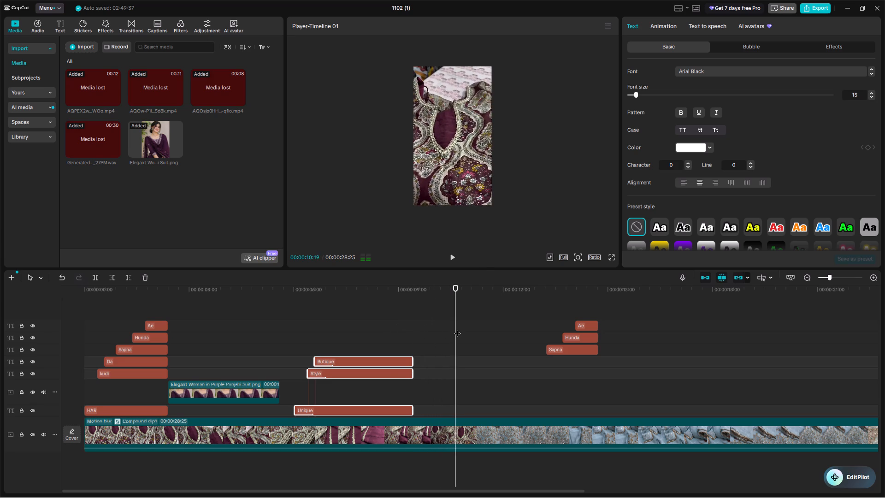
{"action": "left_click_drag", "start_coordinate": [457, 328], "coordinate": [379, 373]}
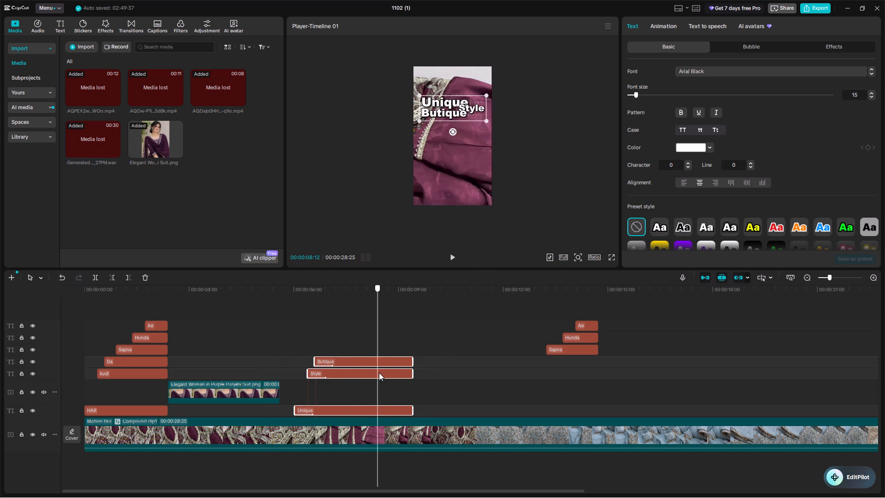
{"action": "left_click_drag", "start_coordinate": [379, 373], "coordinate": [380, 380]}
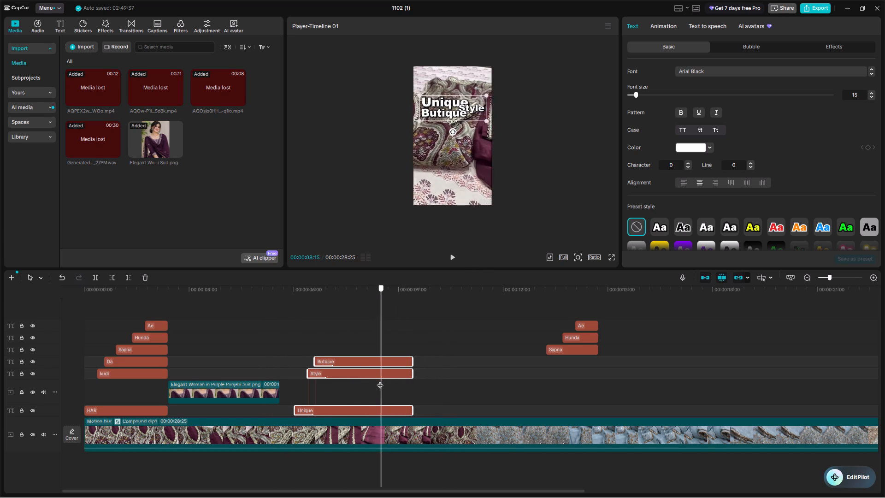
{"action": "left_click_drag", "start_coordinate": [380, 380], "coordinate": [337, 380]}
{"action": "key", "text": "space"}
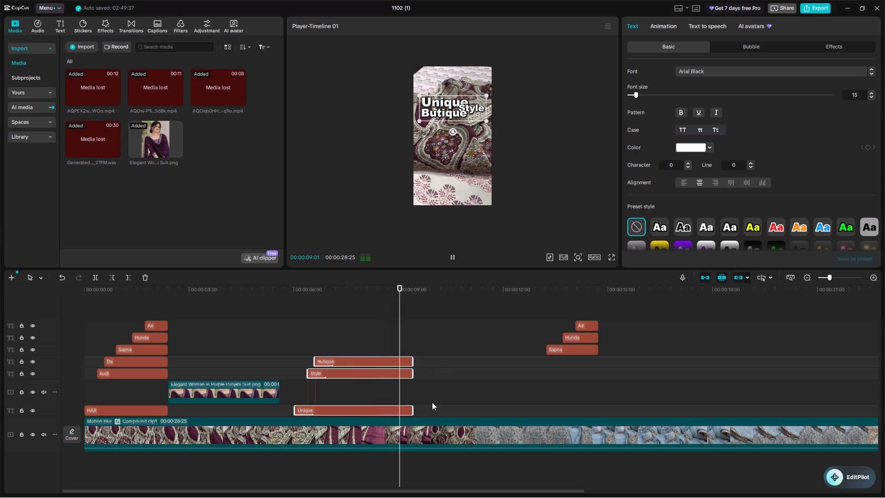
{"action": "key", "text": "space"}
Extend the three title clips further, so they end together where the maroon fabric footage ends, at about 11 seconds.
{"action": "left_click_drag", "start_coordinate": [414, 374], "coordinate": [422, 374]}
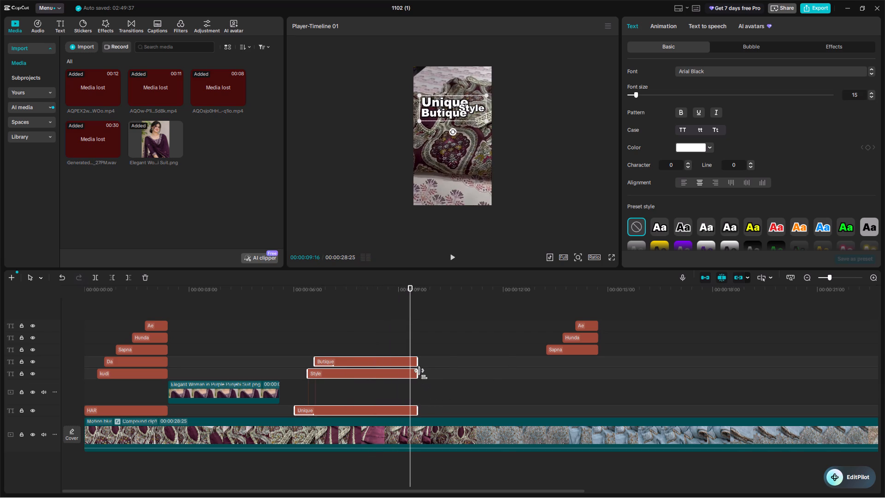
{"action": "left_click_drag", "start_coordinate": [422, 374], "coordinate": [478, 385]}
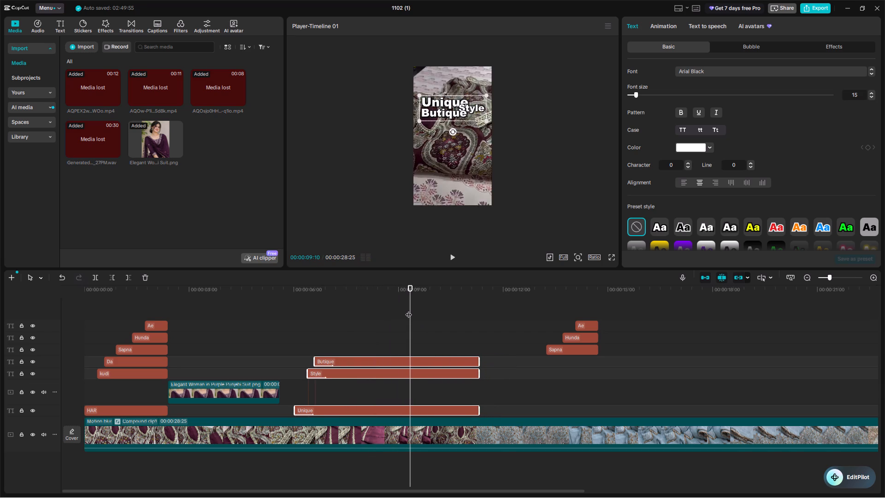
{"action": "key", "text": "space"}
{"action": "key", "text": "space"}
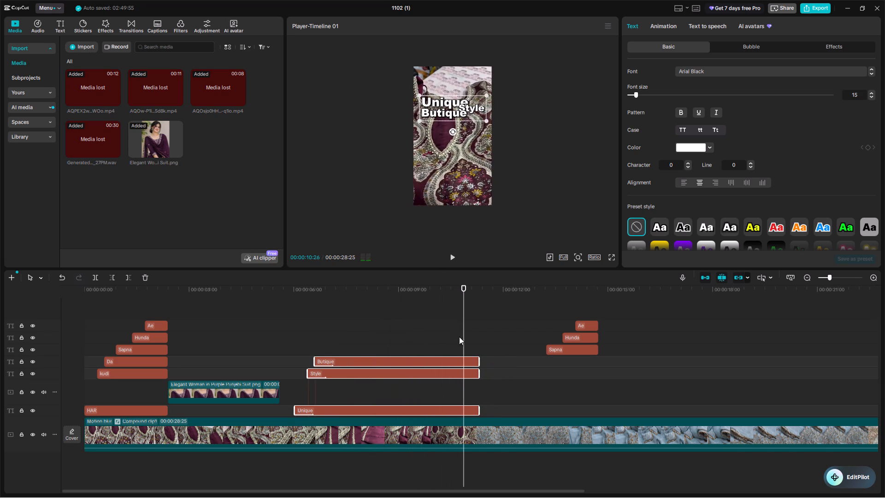
{"action": "key", "text": "space"}
{"action": "key", "text": "space"}
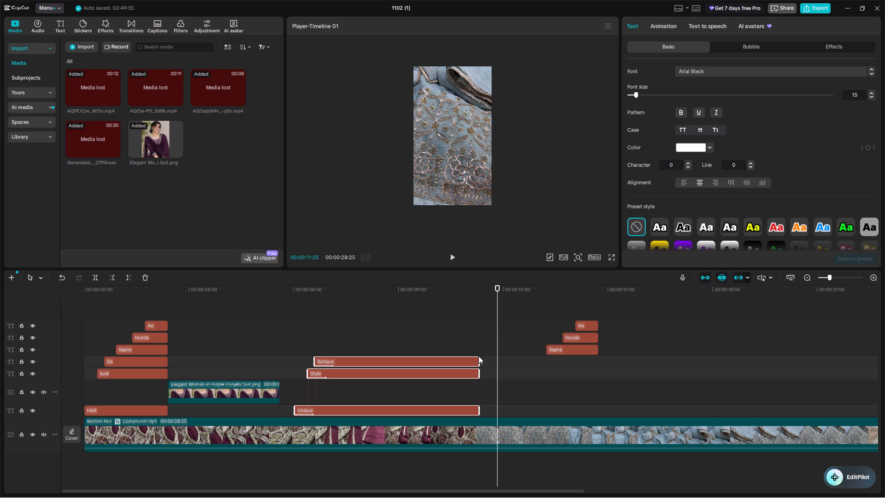
{"action": "left_click_drag", "start_coordinate": [478, 358], "coordinate": [474, 360]}
Move the spare "Sapna" clip earlier, onto the track directly above "Butique", starting just before 00:00:09:00.
{"action": "left_click", "coordinate": [492, 316]}
{"action": "left_click_drag", "start_coordinate": [490, 316], "coordinate": [406, 321]}
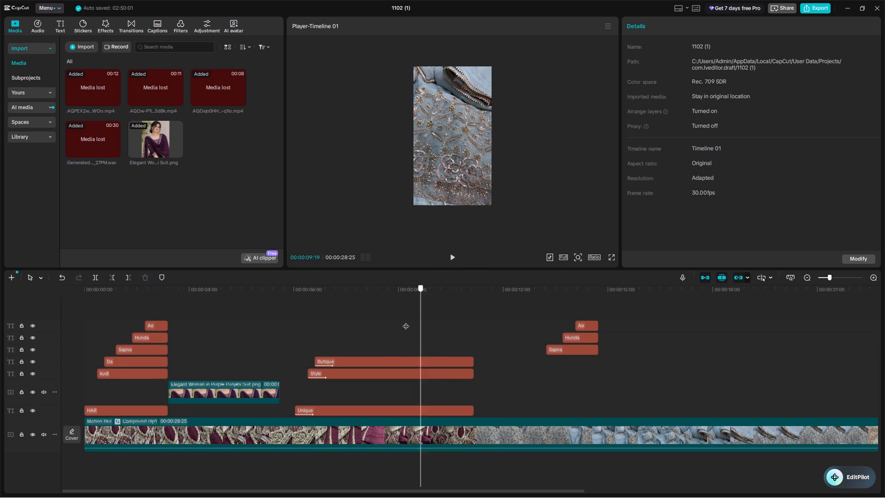
{"action": "left_click_drag", "start_coordinate": [406, 321], "coordinate": [372, 323]}
{"action": "left_click_drag", "start_coordinate": [583, 351], "coordinate": [495, 346]}
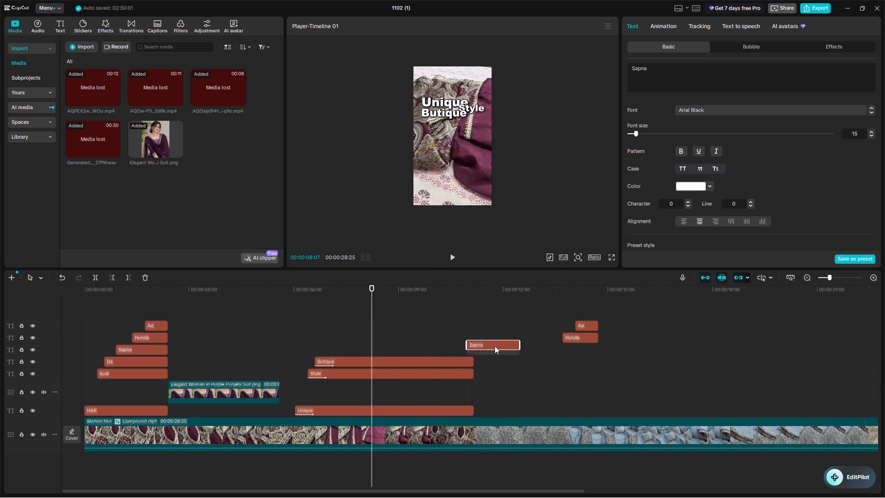
{"action": "left_click_drag", "start_coordinate": [495, 346], "coordinate": [445, 340]}
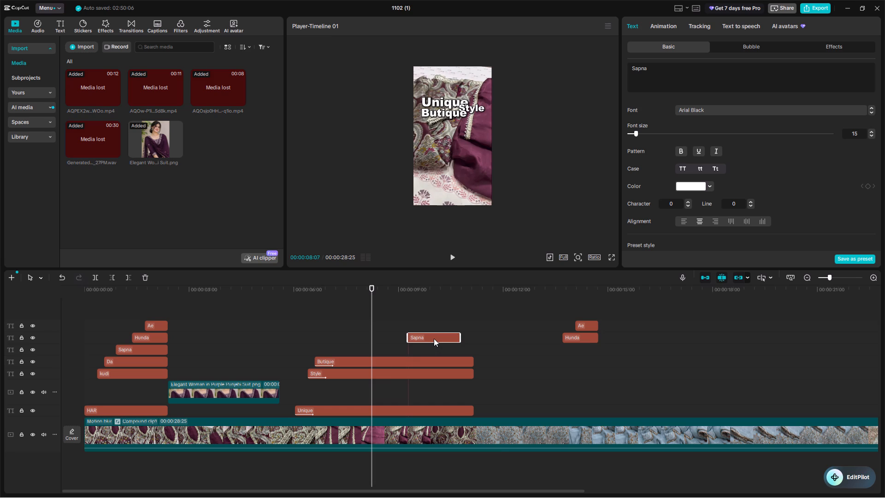
{"action": "left_click_drag", "start_coordinate": [433, 338], "coordinate": [421, 349]}
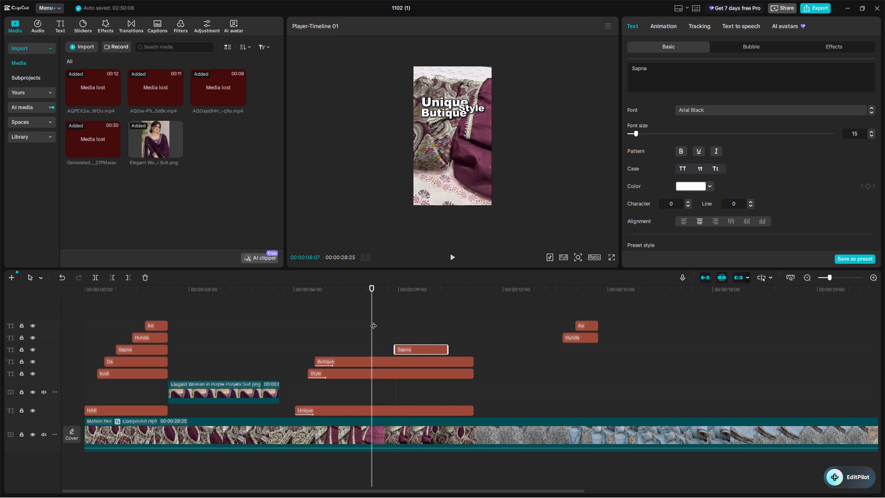
Move the spare "Sapna" text to the lower part of the frame, slightly left of centre, below the "Unique Style Butique" title.
{"action": "left_click_drag", "start_coordinate": [373, 321], "coordinate": [406, 326]}
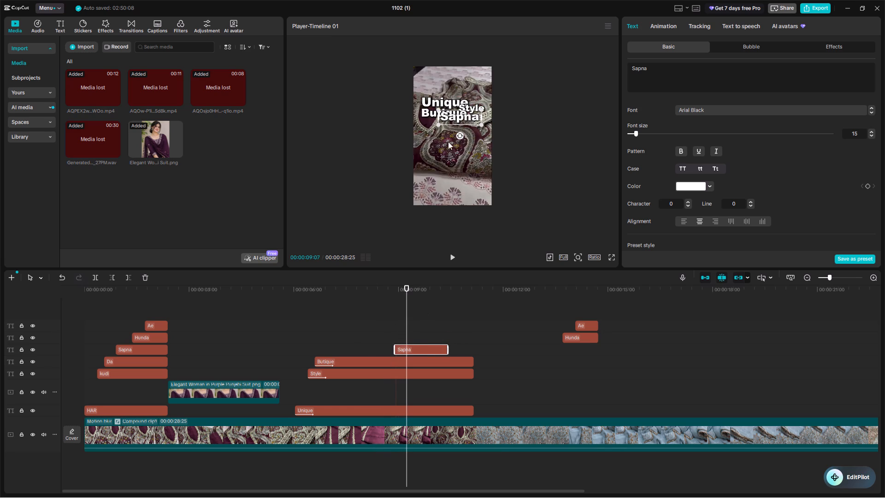
{"action": "left_click_drag", "start_coordinate": [454, 121], "coordinate": [436, 180]}
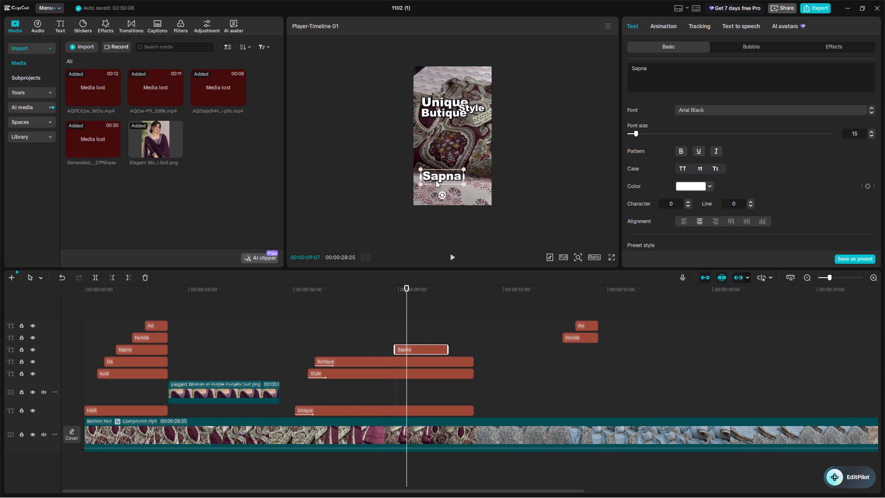
{"action": "left_click_drag", "start_coordinate": [436, 180], "coordinate": [433, 180]}
Replace the wording of the spare "Sapna" text with "Traditional".
{"action": "double_click", "coordinate": [432, 180]}
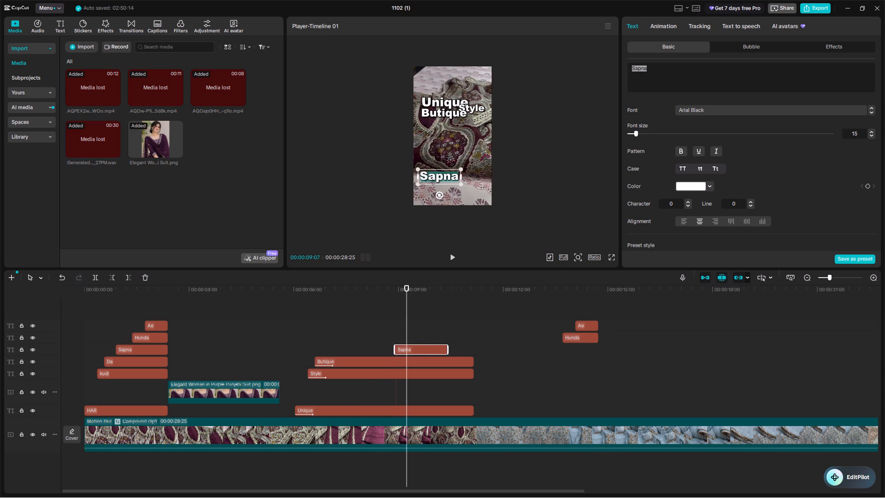
{"action": "type", "text": "Traditional"}
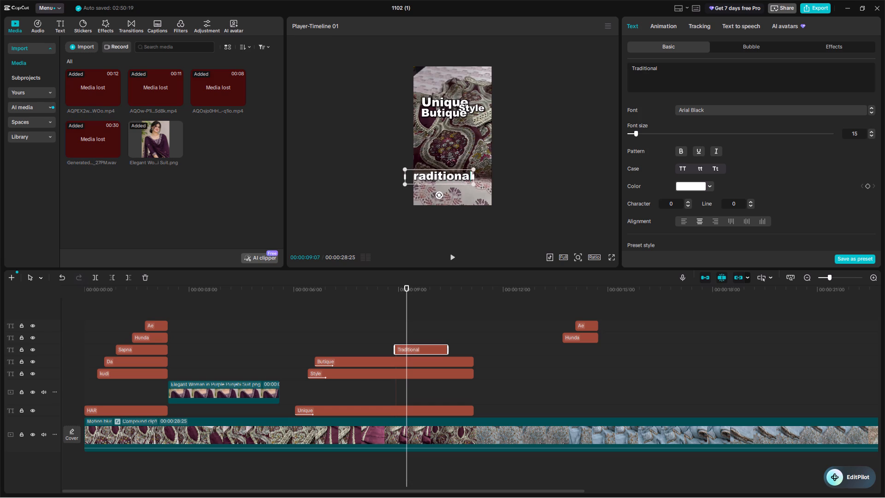
{"action": "key", "text": "space"}
{"action": "key", "text": "BackSpace"}
{"action": "key", "text": "BackSpace"}
{"action": "key", "text": "BackSpace"}
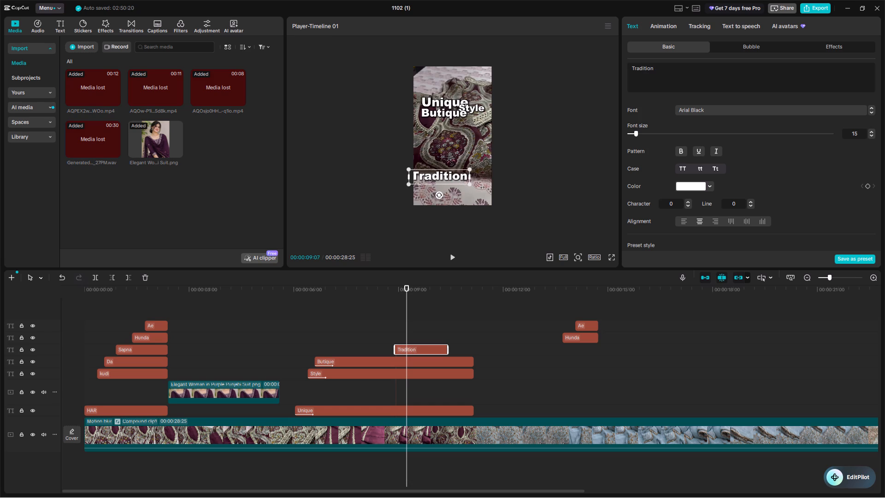
{"action": "type", "text": "al"}
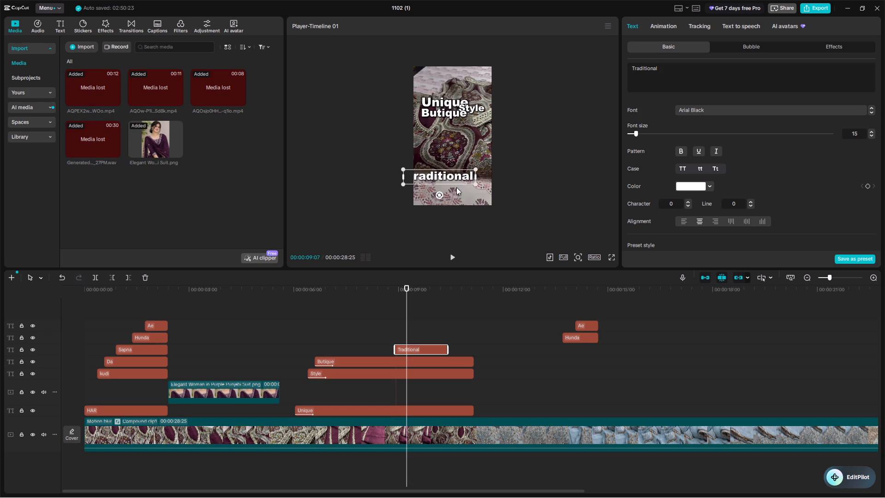
Shrink the "Traditional" text slightly so it fits inside the frame, and centre it horizontally in the lower part.
{"action": "left_click_drag", "start_coordinate": [475, 185], "coordinate": [462, 183]}
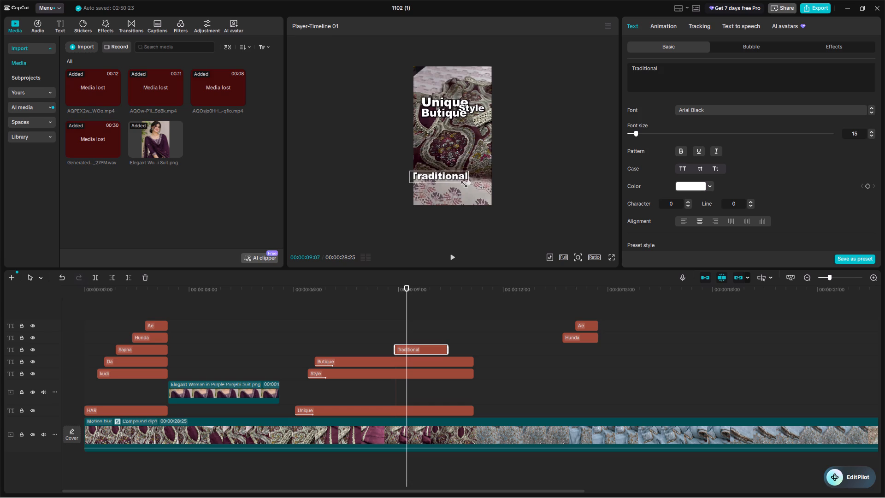
{"action": "left_click_drag", "start_coordinate": [462, 183], "coordinate": [459, 183]}
{"action": "left_click_drag", "start_coordinate": [441, 178], "coordinate": [449, 178]}
{"action": "left_click", "coordinate": [555, 176]}
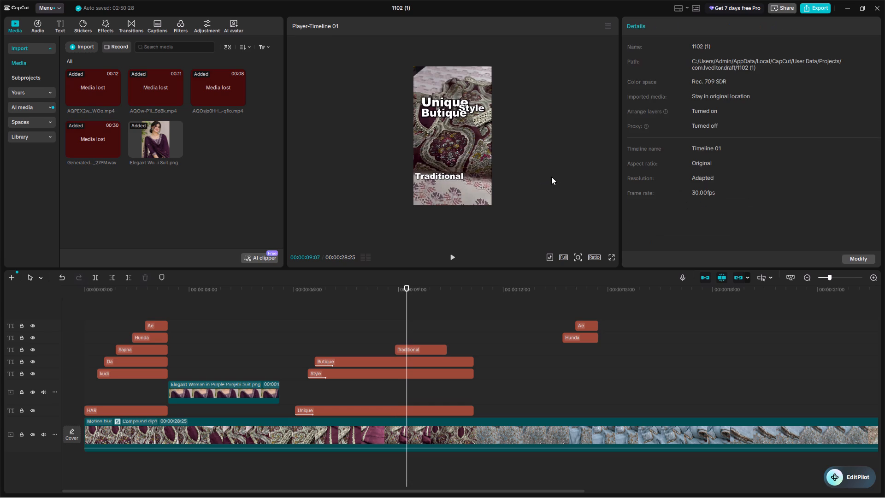
{"action": "left_click_drag", "start_coordinate": [444, 174], "coordinate": [450, 172]}
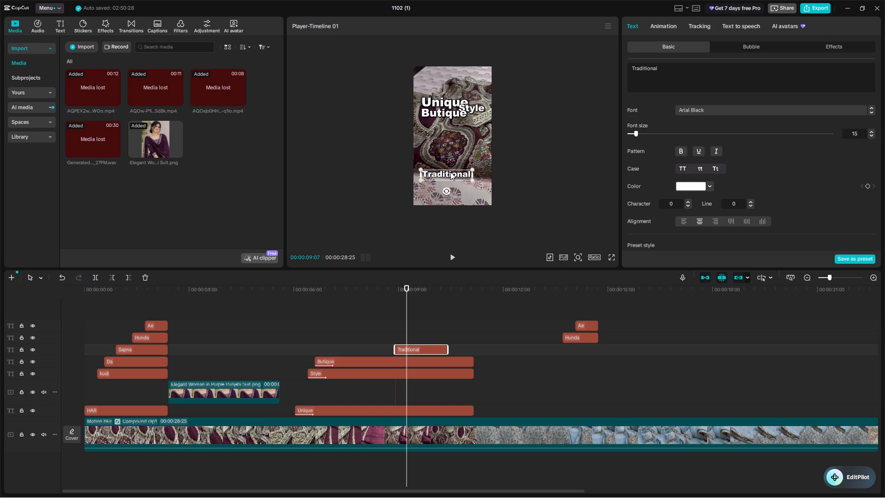
{"action": "left_click_drag", "start_coordinate": [450, 172], "coordinate": [456, 172]}
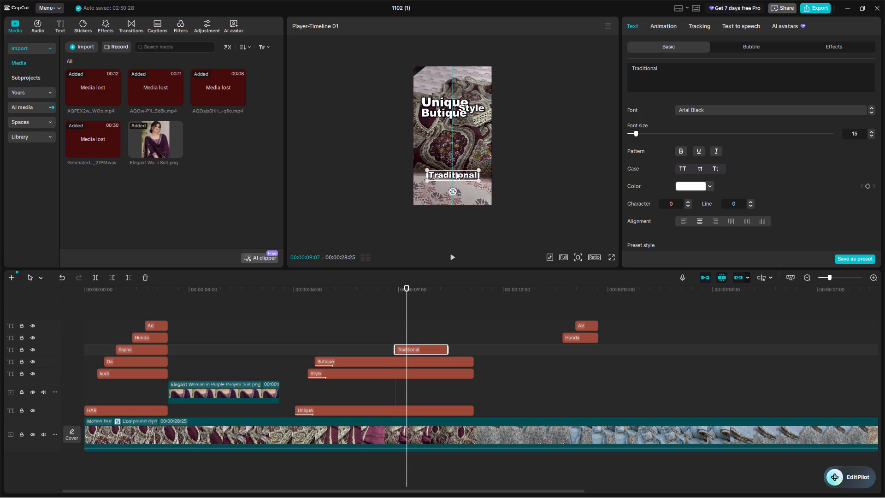
{"action": "left_click_drag", "start_coordinate": [456, 172], "coordinate": [455, 174]}
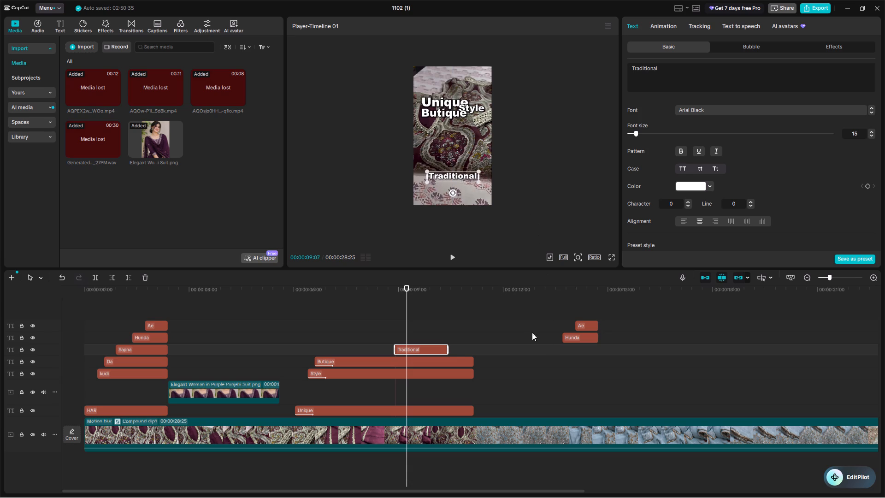
Move the spare "Hunda" clip earlier, onto the track directly above "Traditional", starting at about 00:00:09:07.
{"action": "left_click_drag", "start_coordinate": [575, 341], "coordinate": [432, 332]}
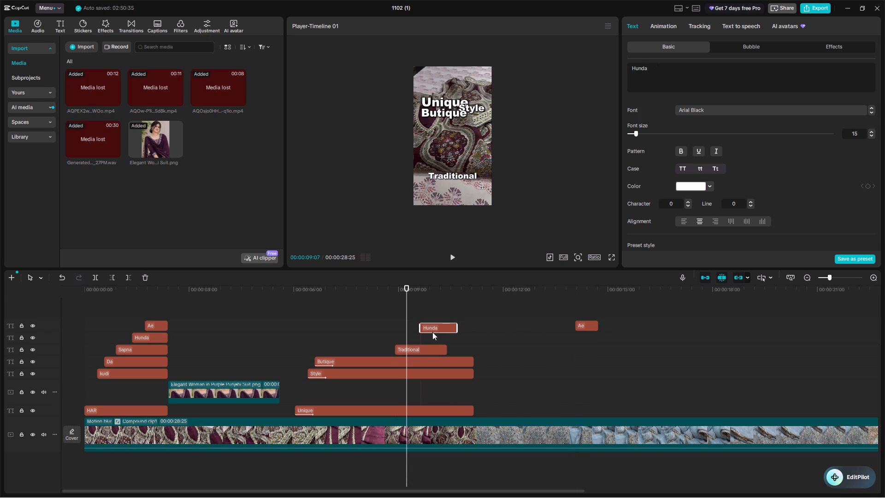
{"action": "left_click_drag", "start_coordinate": [432, 332], "coordinate": [421, 341]}
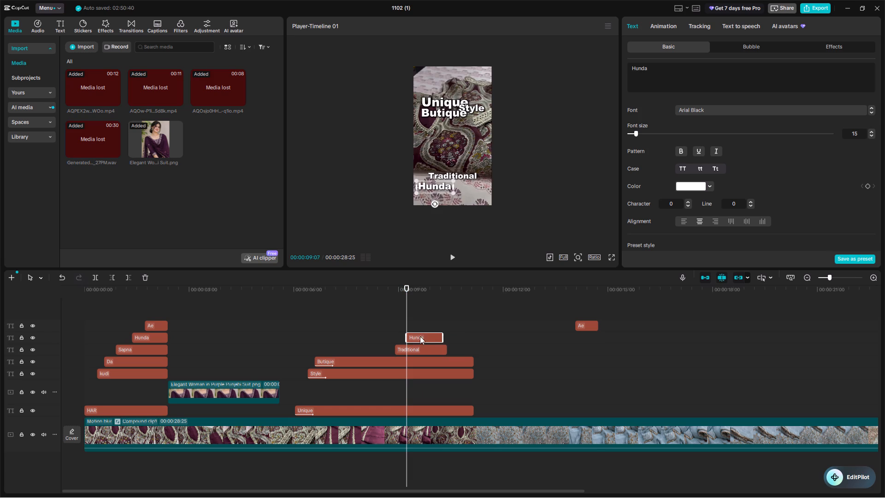
Position the spare "Hunda" text directly beneath "Traditional" in the frame, centred horizontally.
{"action": "left_click_drag", "start_coordinate": [437, 186], "coordinate": [451, 187]}
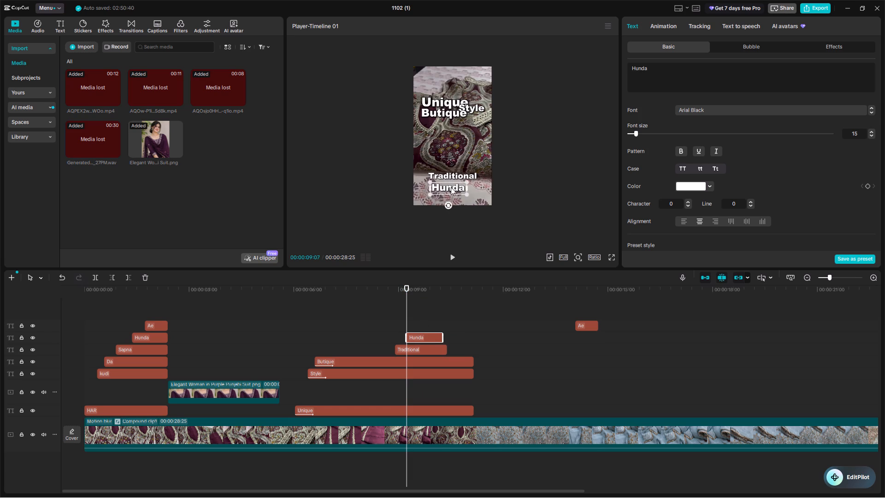
{"action": "left_click_drag", "start_coordinate": [451, 187], "coordinate": [454, 183]}
Replace the wording of the spare "Hunda" text with "CLOTHS".
{"action": "double_click", "coordinate": [454, 183]}
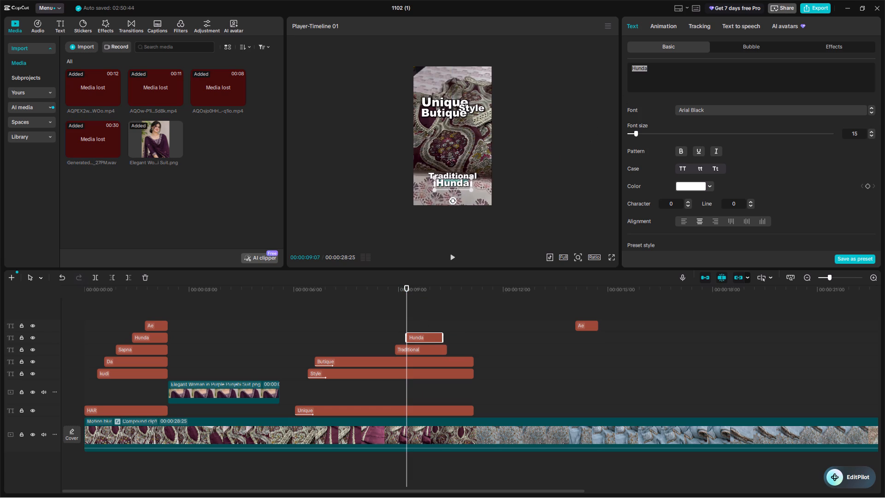
{"action": "type", "text": "C:o"}
{"action": "key", "text": "ctrl+t"}
{"action": "key", "text": "ctrl+h"}
{"action": "key", "text": "s"}
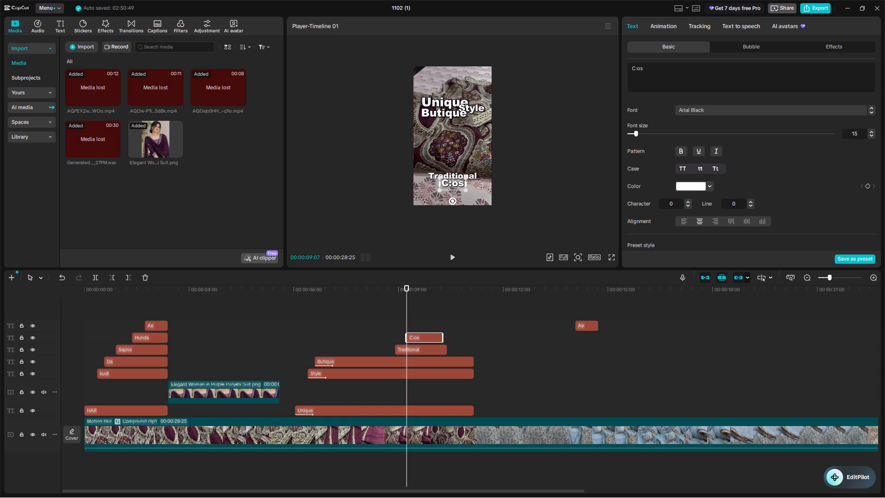
{"action": "key", "text": "BackSpace"}
{"action": "key", "text": "BackSpace"}
{"action": "key", "text": "BackSpace"}
{"action": "key", "text": "BackSpace"}
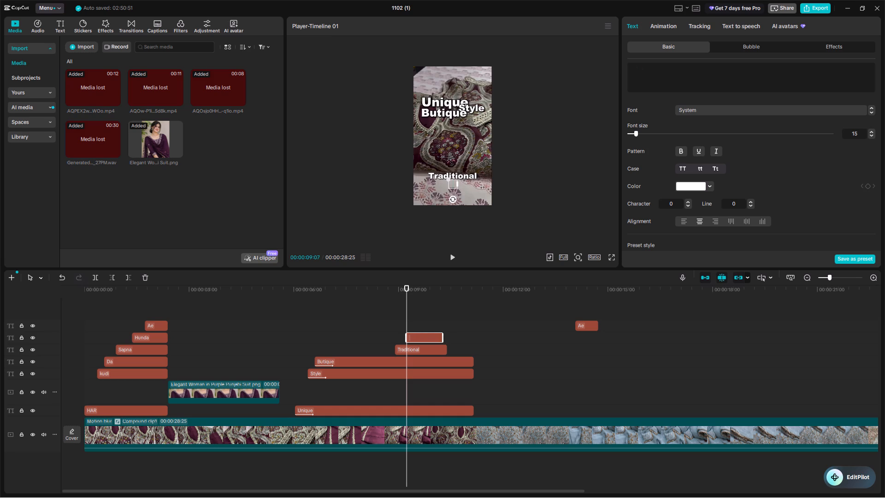
{"action": "type", "text": "CLOTOHS"}
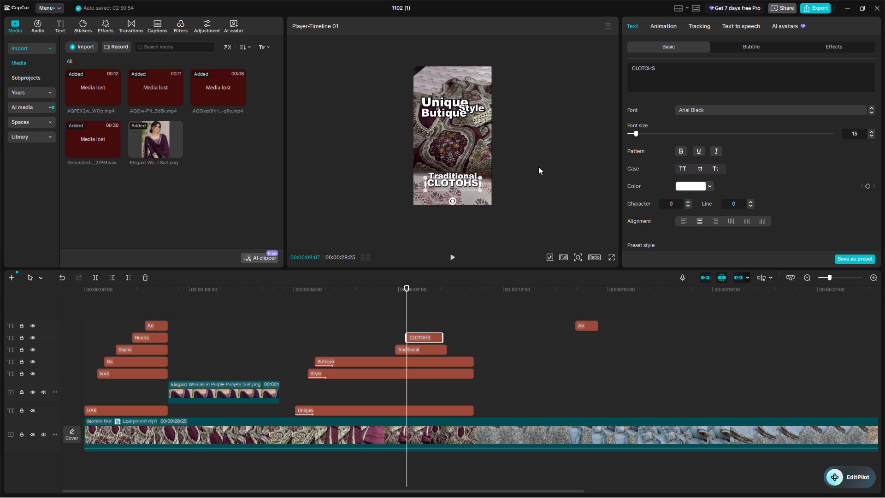
{"action": "left_click", "coordinate": [643, 68]}
{"action": "key", "text": "BackSpace"}
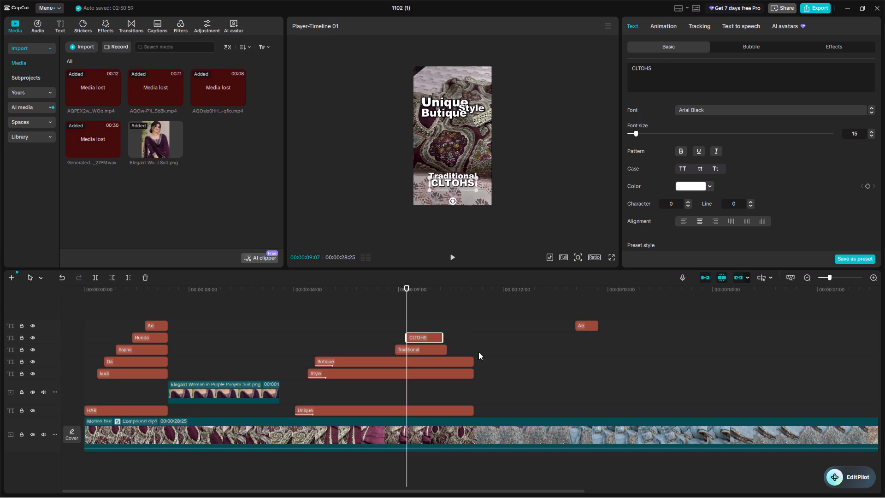
{"action": "key", "text": "BackSpace"}
{"action": "key", "text": "BackSpace"}
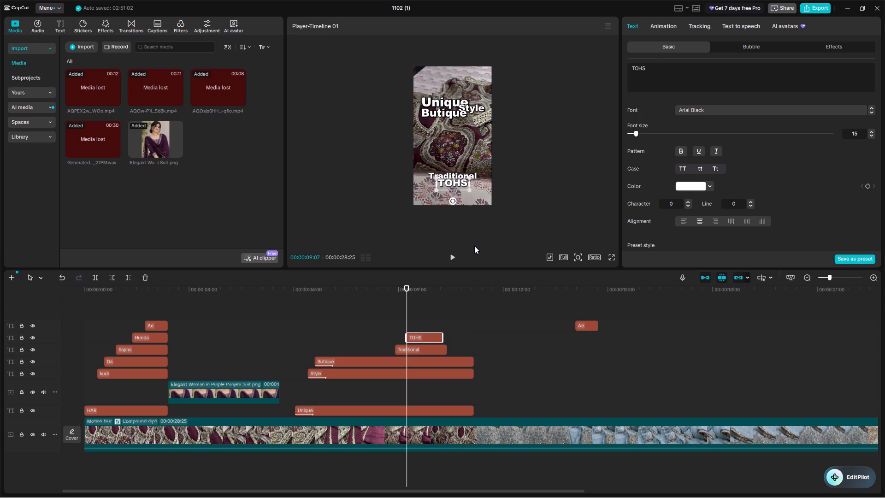
{"action": "key", "text": "BackSpace"}
{"action": "key", "text": "BackSpace"}
{"action": "key", "text": "BackSpace"}
{"action": "key", "text": "Right"}
{"action": "key", "text": "Right"}
{"action": "key", "text": "Right"}
{"action": "key", "text": "BackSpace"}
{"action": "key", "text": "BackSpace"}
{"action": "key", "text": "BackSpace"}
{"action": "key", "text": "BackSpace"}
{"action": "key", "text": "BackSpace"}
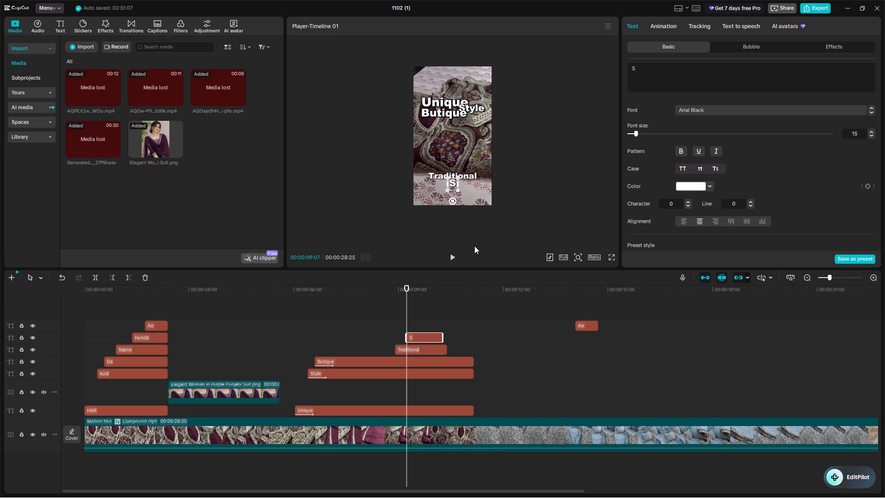
{"action": "key", "text": "BackSpace"}
{"action": "key", "text": "Right"}
{"action": "key", "text": "BackSpace"}
{"action": "key", "text": "BackSpace"}
{"action": "key", "text": "BackSpace"}
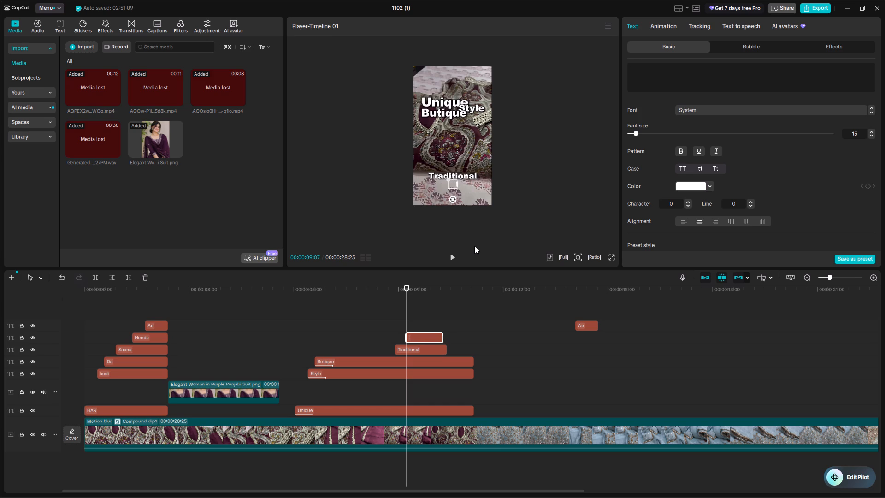
{"action": "key", "text": "c"}
{"action": "key", "text": "BackSpace"}
{"action": "type", "text": "CLOHT"}
{"action": "key", "text": "BackSpace"}
{"action": "key", "text": "BackSpace"}
{"action": "type", "text": "THX"}
{"action": "key", "text": "BackSpace"}
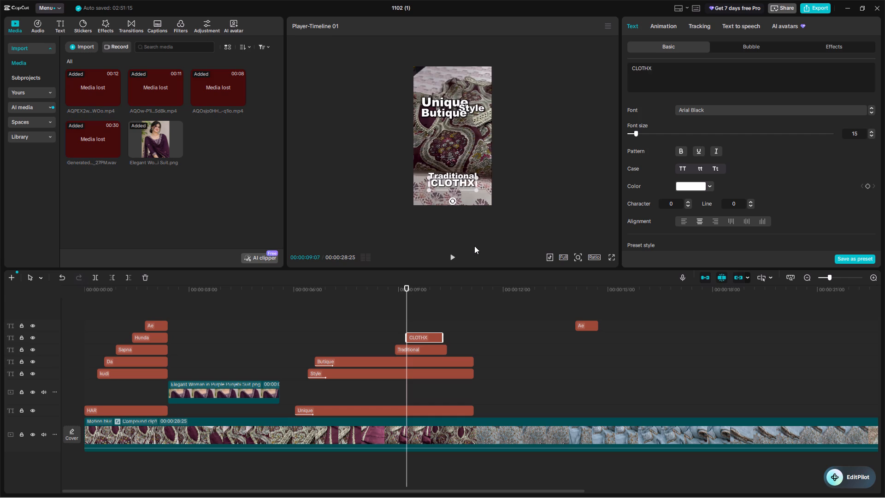
{"action": "key", "text": "s"}
Enlarge the "CLOTHS" text slightly to about the width of "Traditional", keeping it centred just below that word.
{"action": "left_click_drag", "start_coordinate": [476, 191], "coordinate": [479, 190]}
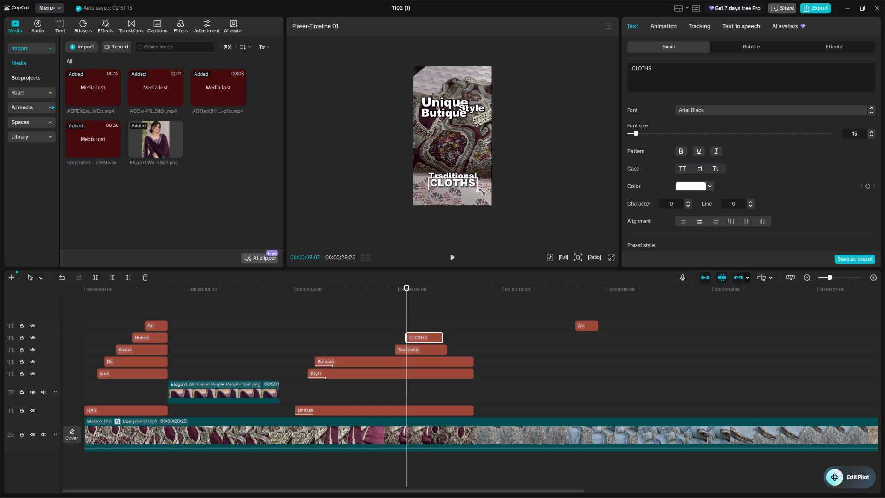
{"action": "left_click_drag", "start_coordinate": [479, 190], "coordinate": [481, 190]}
{"action": "left_click", "coordinate": [464, 187]}
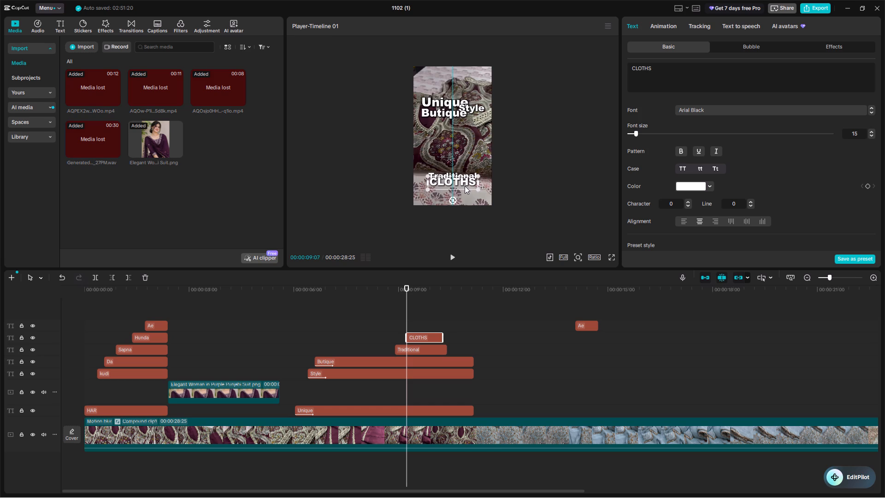
{"action": "left_click", "coordinate": [515, 173]}
Extend the "Traditional" and "CLOTHS" clips so both end with the "Unique Style Butique" titles at about 11 seconds.
{"action": "scroll", "coordinate": [507, 186], "scroll_direction": "up", "scroll_amount": 3, "text": "ctrl"}
{"action": "scroll", "coordinate": [507, 186], "scroll_direction": "down", "scroll_amount": 3}
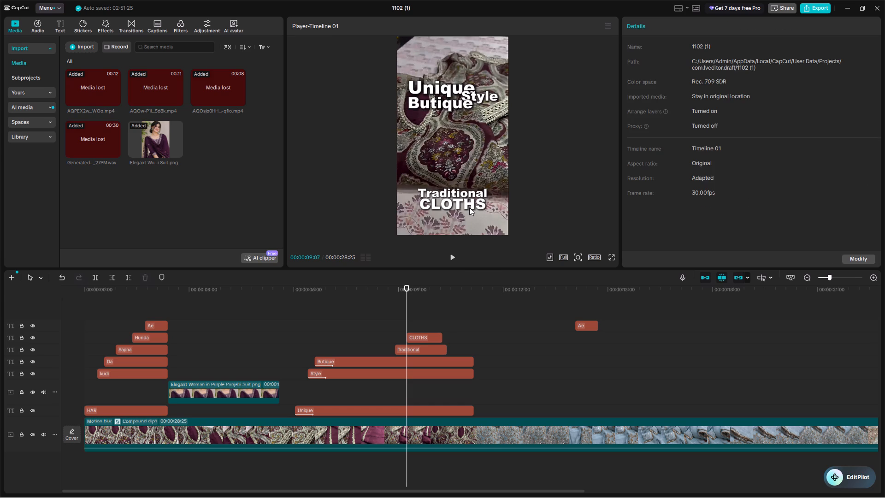
{"action": "left_click_drag", "start_coordinate": [436, 323], "coordinate": [444, 344]}
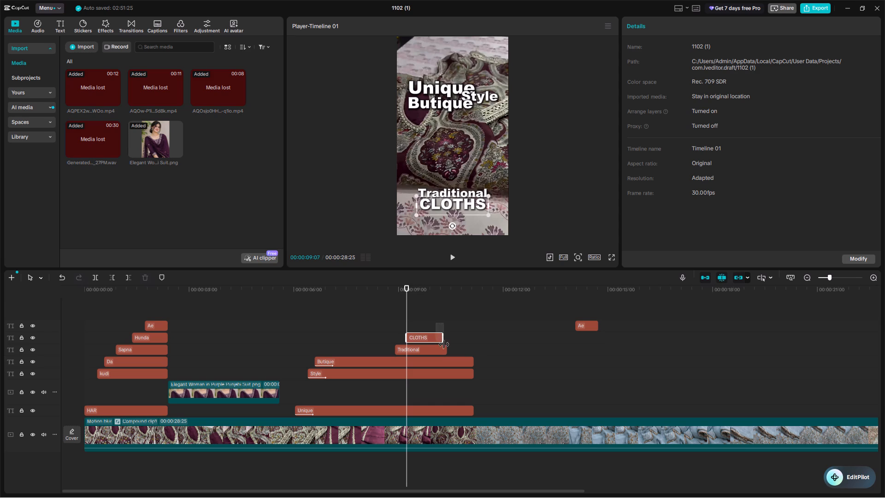
{"action": "left_click_drag", "start_coordinate": [444, 344], "coordinate": [444, 349]}
{"action": "left_click_drag", "start_coordinate": [448, 345], "coordinate": [465, 344]}
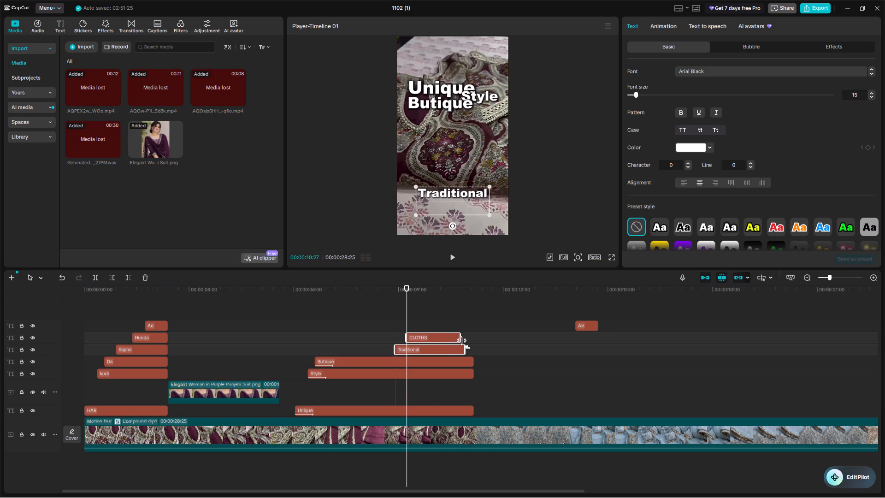
{"action": "left_click_drag", "start_coordinate": [465, 344], "coordinate": [477, 344]}
{"action": "left_click", "coordinate": [477, 344]}
{"action": "left_click", "coordinate": [478, 350]}
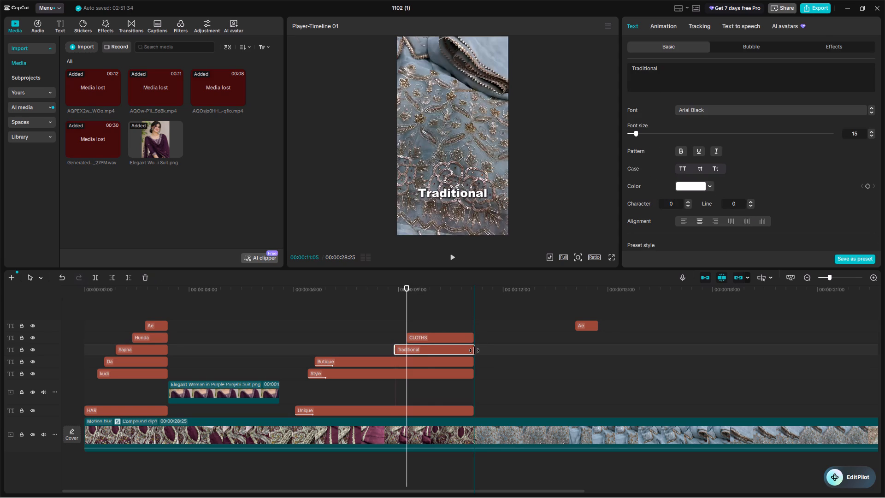
{"action": "left_click", "coordinate": [470, 338]}
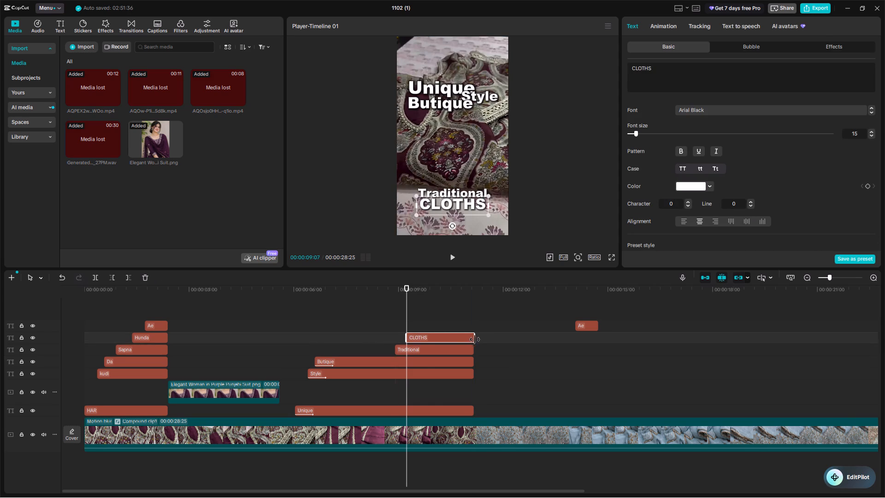
{"action": "left_click", "coordinate": [476, 339]}
Play the section from 00:00:05:23 to check how the titles and the "Traditional CLOTHS" text are timed.
{"action": "left_click_drag", "start_coordinate": [407, 302], "coordinate": [285, 296]}
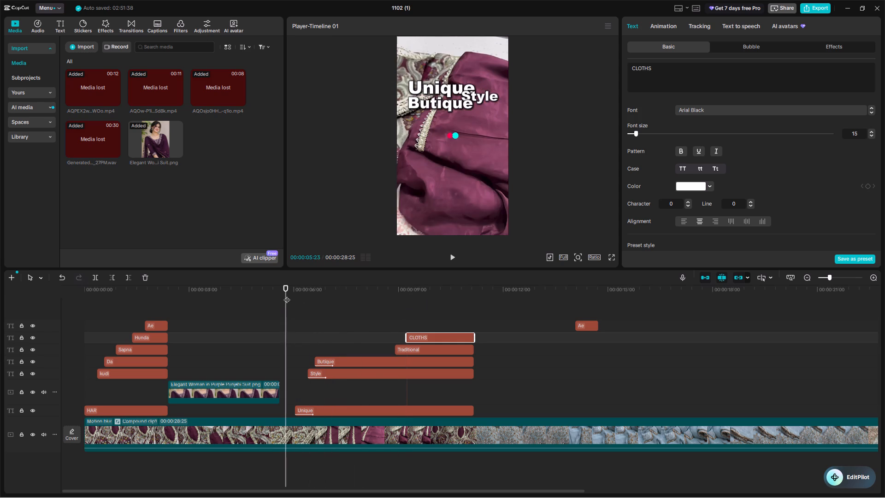
{"action": "key", "text": "space"}
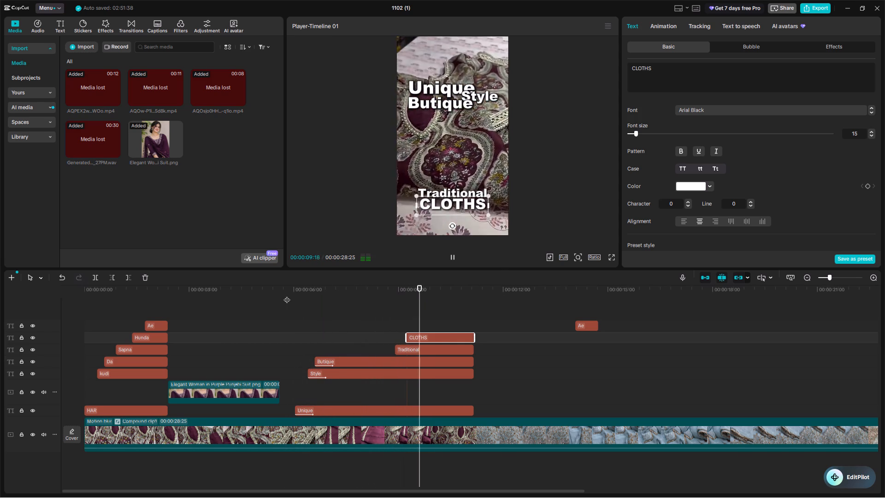
{"action": "key", "text": "space"}
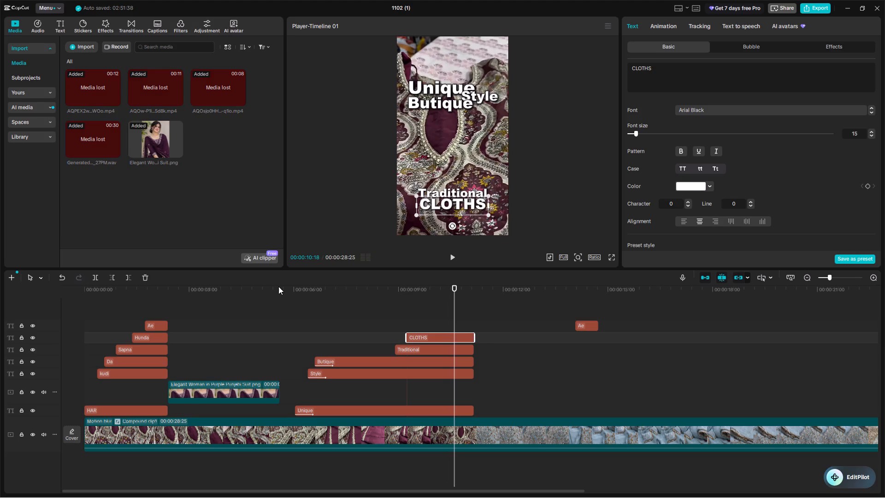
Trim the start of the "CLOTHS" clip to about 00:00:09:24, keeping its end in place.
{"action": "left_click_drag", "start_coordinate": [408, 336], "coordinate": [428, 333]}
Shift the "Traditional" clip to start at about 00:00:09:05 and trim its end back in line with the other titles.
{"action": "left_click_drag", "start_coordinate": [398, 348], "coordinate": [407, 348]}
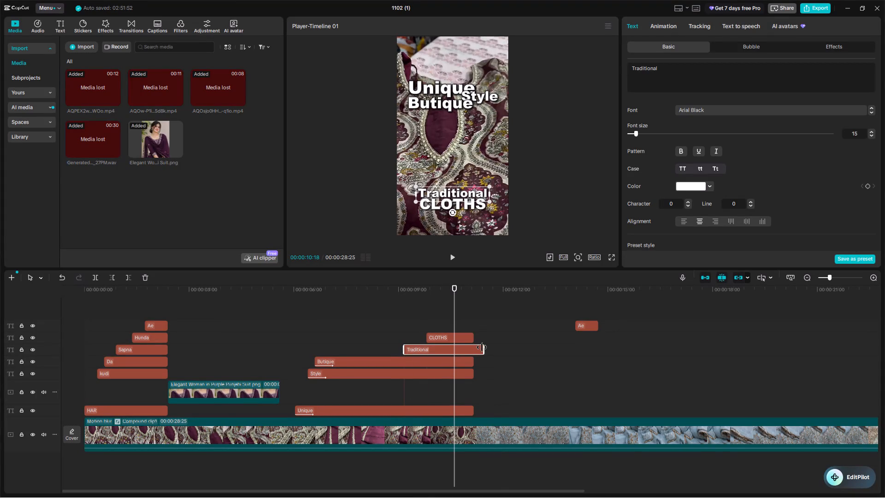
{"action": "left_click_drag", "start_coordinate": [482, 347], "coordinate": [474, 349]}
Play the reel from about 00:00:08:10 to nearly its end to check the staggered "Traditional CLOTHS" text timing.
{"action": "left_click_drag", "start_coordinate": [452, 303], "coordinate": [427, 309]}
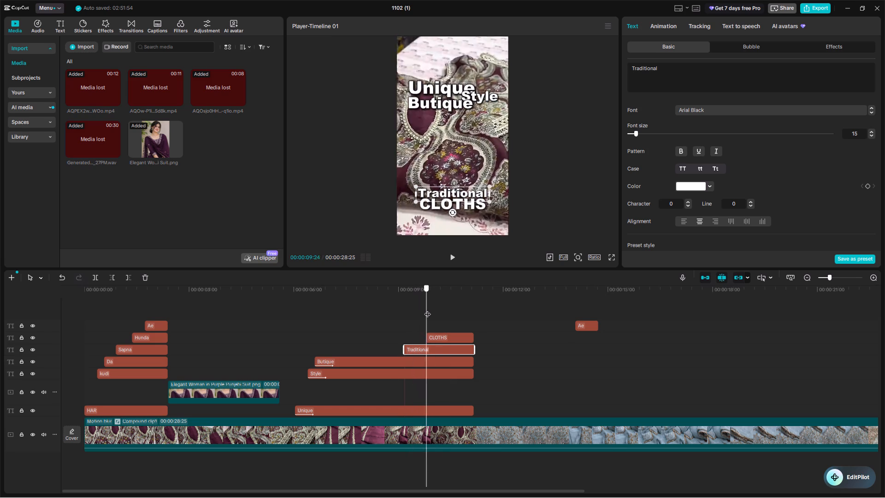
{"action": "left_click_drag", "start_coordinate": [427, 309], "coordinate": [407, 312]}
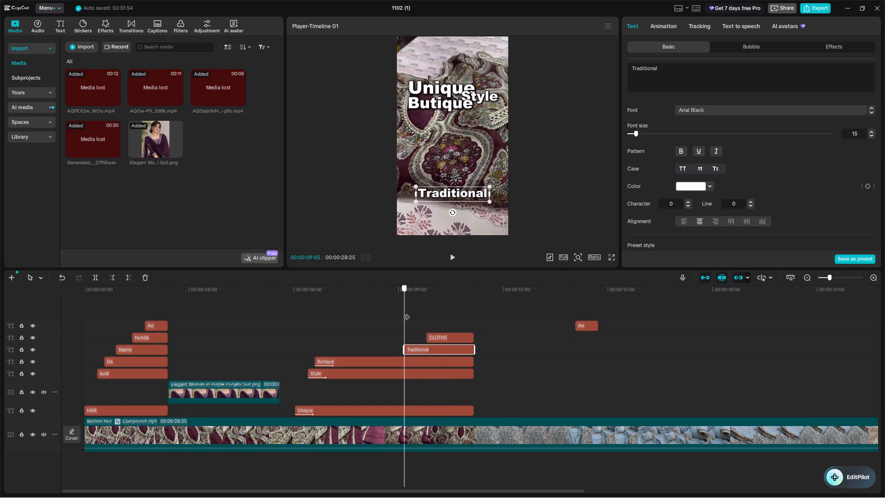
{"action": "left_click_drag", "start_coordinate": [407, 312], "coordinate": [375, 315]}
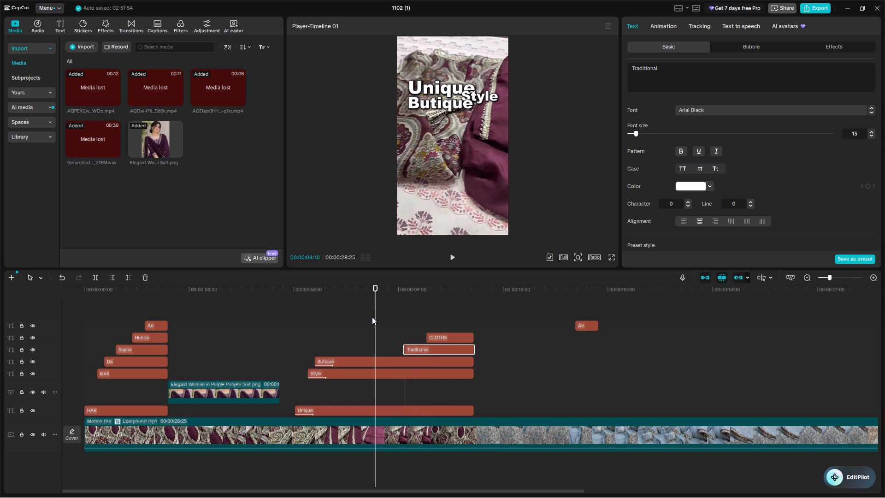
{"action": "key", "text": "space"}
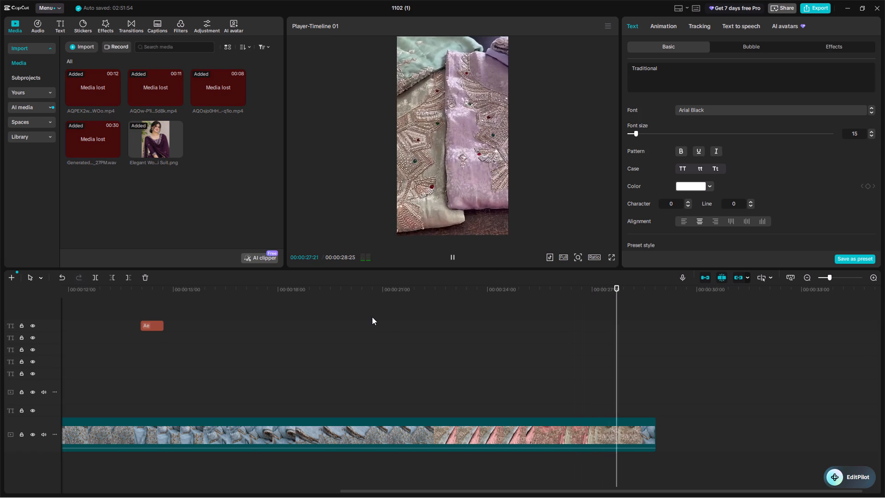
{"action": "key", "text": "space"}
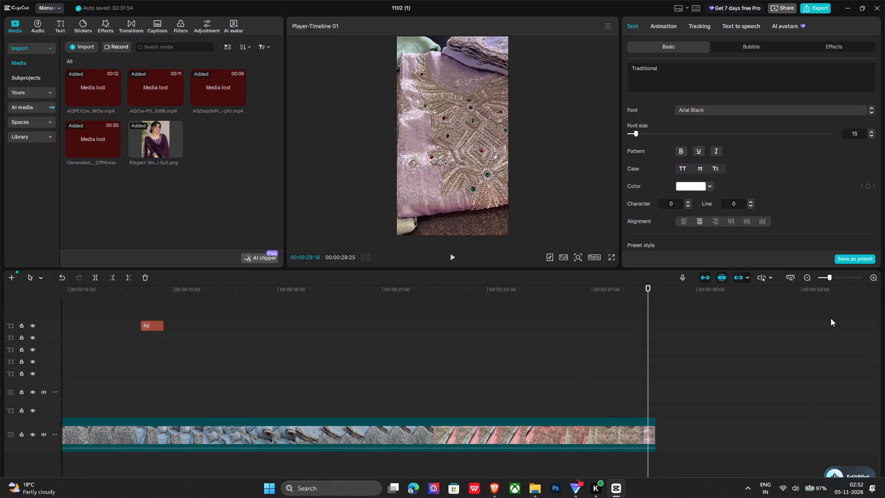
Replay the reel from the start and review the blue-fabric section between about 11 and 14 seconds after the titles.
{"action": "left_click_drag", "start_coordinate": [649, 303], "coordinate": [0, 324]}
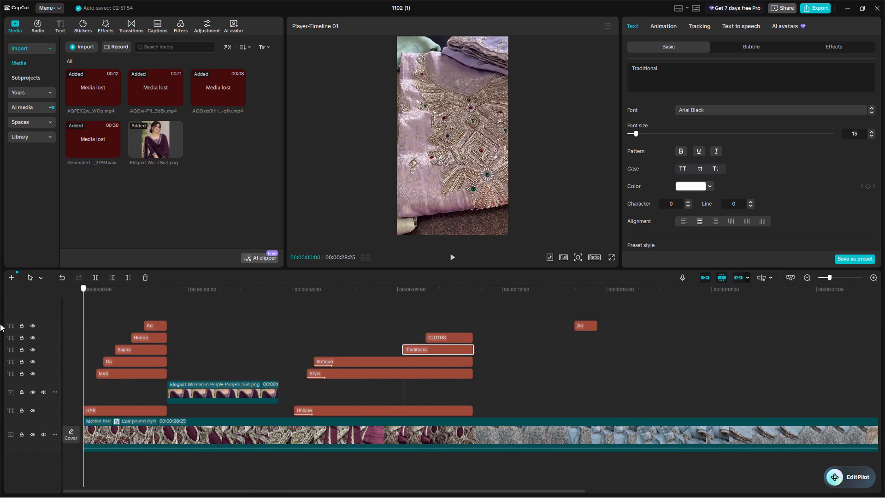
{"action": "left_click_drag", "start_coordinate": [0, 324], "coordinate": [0, 323]}
{"action": "key", "text": "space"}
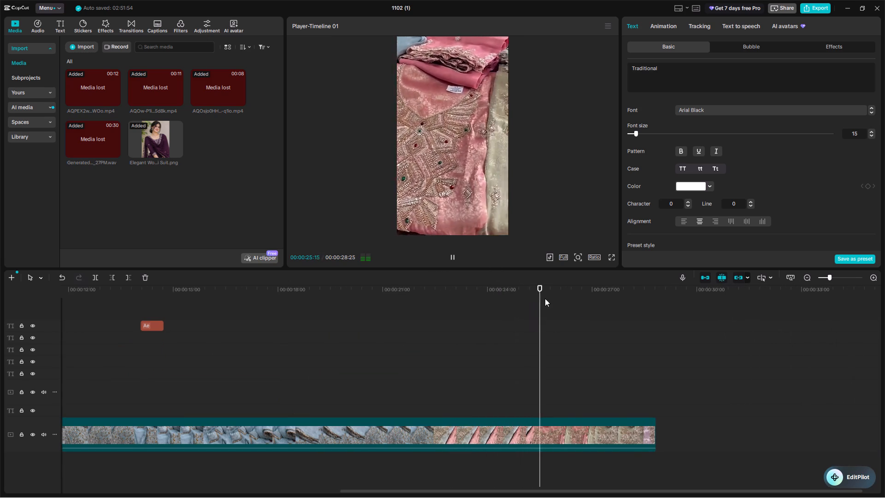
{"action": "left_click_drag", "start_coordinate": [545, 298], "coordinate": [541, 298]}
{"action": "key", "text": "space"}
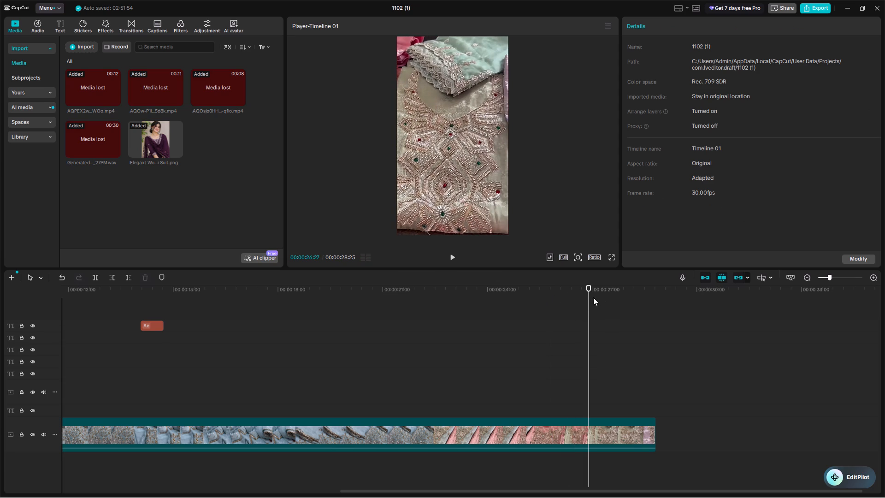
{"action": "left_click_drag", "start_coordinate": [588, 297], "coordinate": [0, 293]}
{"action": "key", "text": "space"}
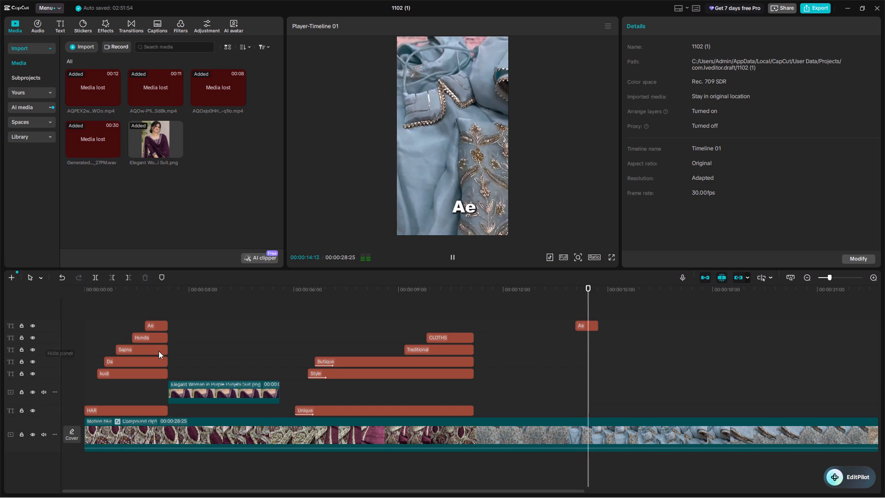
{"action": "key", "text": "space"}
{"action": "left_click_drag", "start_coordinate": [606, 297], "coordinate": [530, 312]}
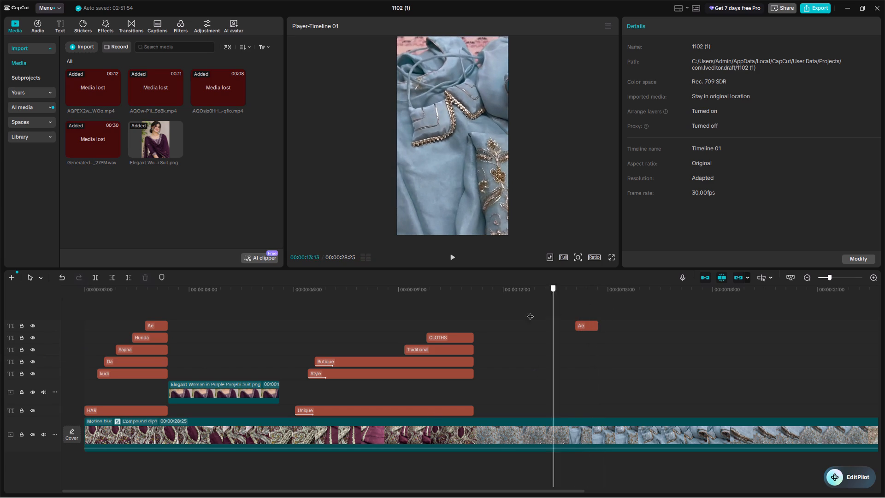
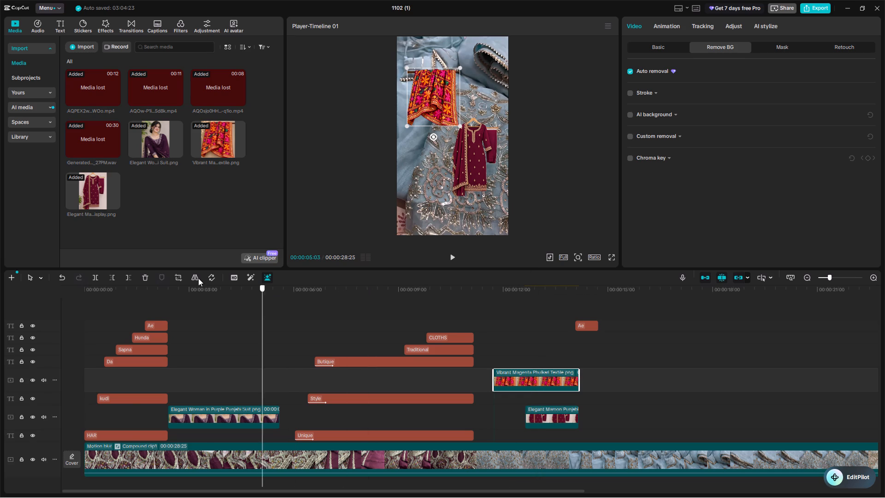
{"action": "left_click_drag", "start_coordinate": [198, 278], "coordinate": [0, 296]}
{"action": "key", "text": "space"}
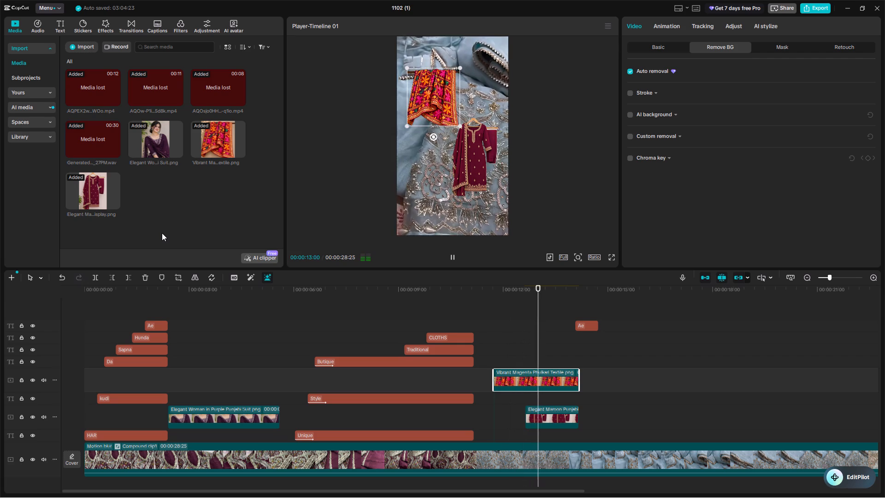
{"action": "key", "text": "space"}
{"action": "key", "text": "space"}
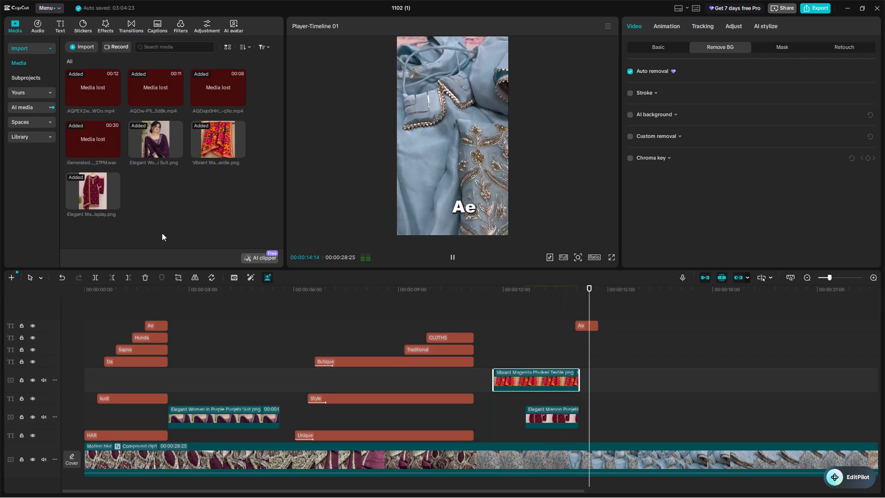
{"action": "key", "text": "space"}
Extend the end of the phulkari overlay to the playhead at 00:00:14:19.
{"action": "left_click_drag", "start_coordinate": [579, 379], "coordinate": [596, 385]}
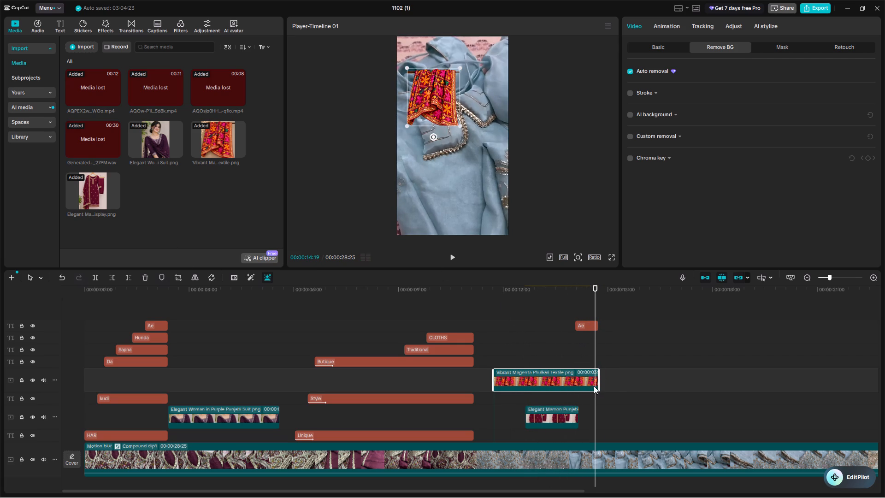
{"action": "left_click_drag", "start_coordinate": [601, 377], "coordinate": [596, 377]}
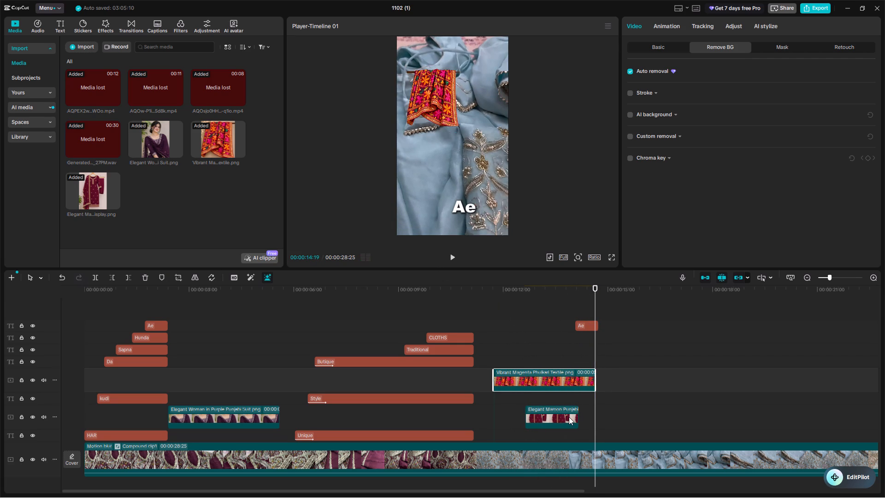
Extend the end of the maroon suit overlay to the playhead at 00:00:14:19, matching the phulkari overlay.
{"action": "left_click", "coordinate": [569, 417]}
{"action": "left_click_drag", "start_coordinate": [578, 418], "coordinate": [598, 416]}
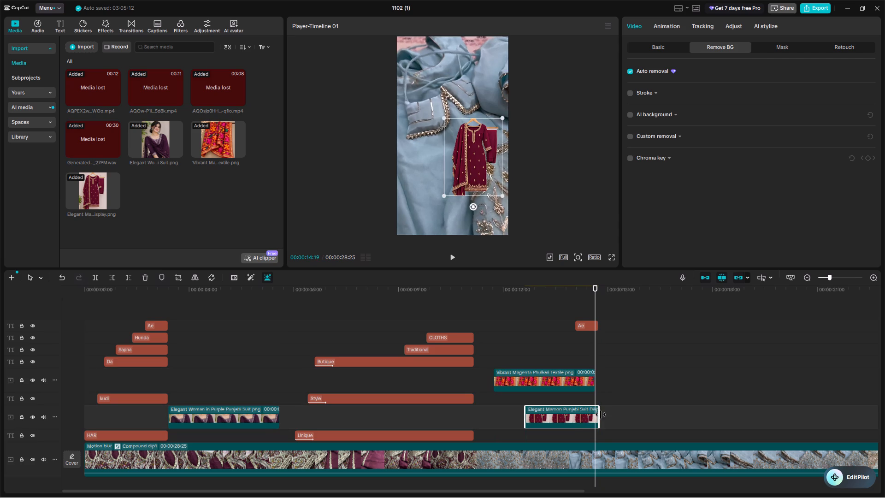
{"action": "left_click_drag", "start_coordinate": [600, 415], "coordinate": [594, 415]}
Play the reel to its end and replay it from the opening titles to 00:00:13:02.
{"action": "key", "text": "space"}
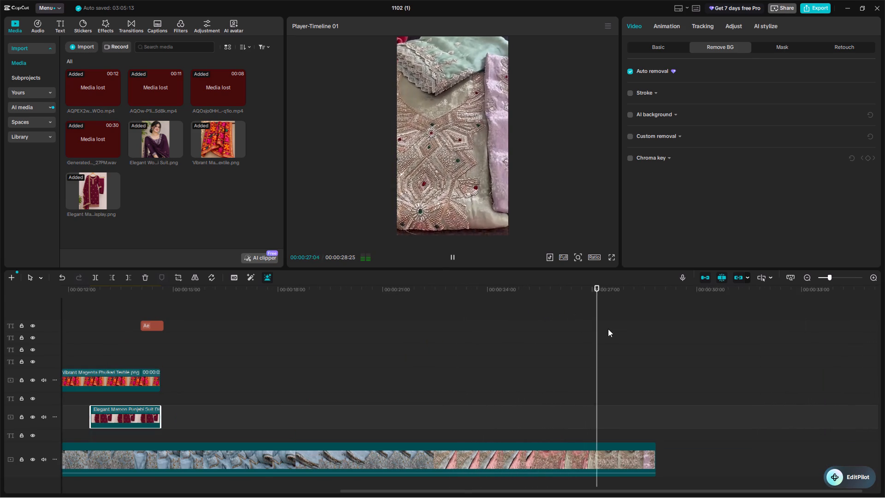
{"action": "key", "text": "space"}
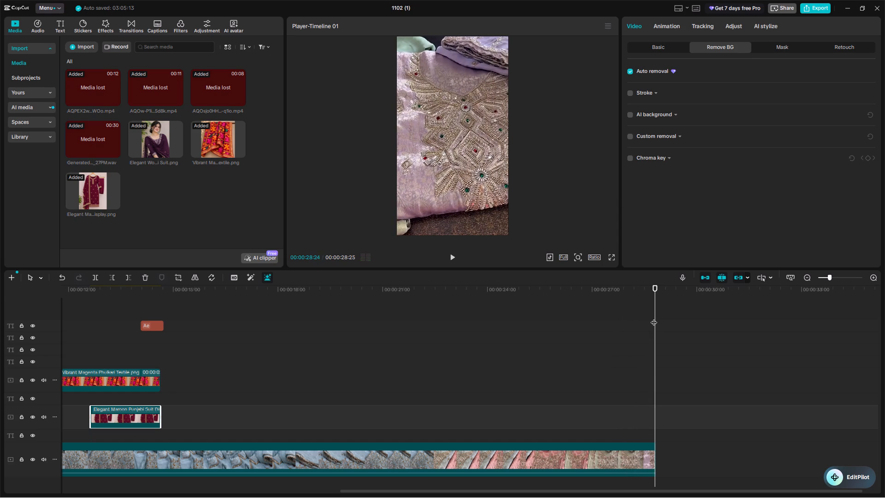
{"action": "left_click_drag", "start_coordinate": [655, 313], "coordinate": [509, 383]}
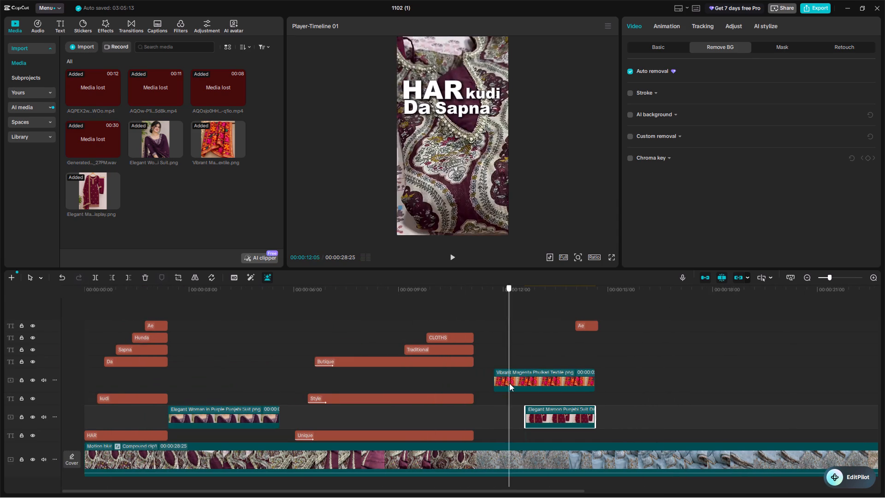
{"action": "left_click_drag", "start_coordinate": [509, 383], "coordinate": [147, 364]}
{"action": "key", "text": "space"}
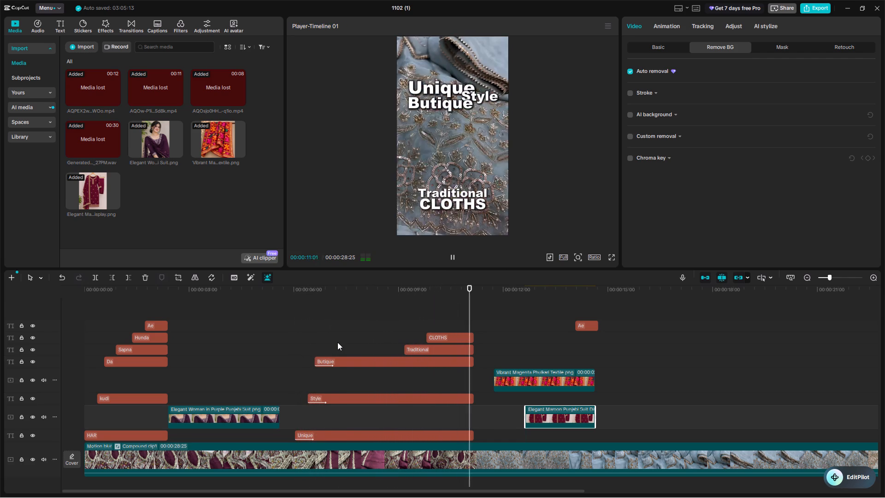
{"action": "key", "text": "space"}
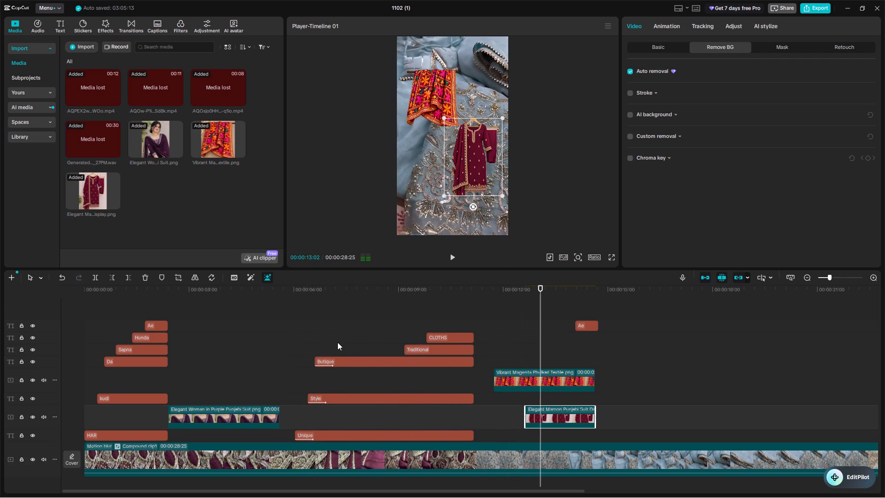
Switch to ChatGPT and download the ivory dupatta image with the maroon-gold border as "Ivory Dupatta with Maroon Gold Embroidery".
{"action": "key", "text": "alt+Tab"}
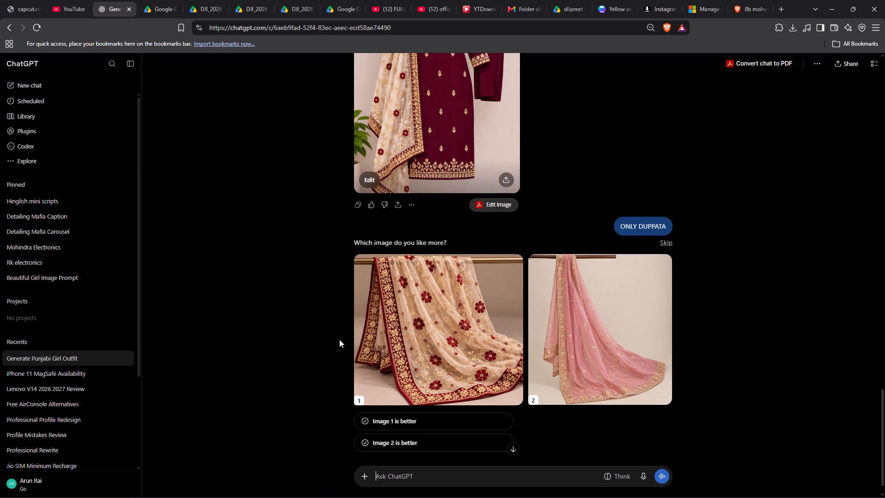
{"action": "left_click", "coordinate": [448, 359]}
{"action": "left_click", "coordinate": [750, 64]}
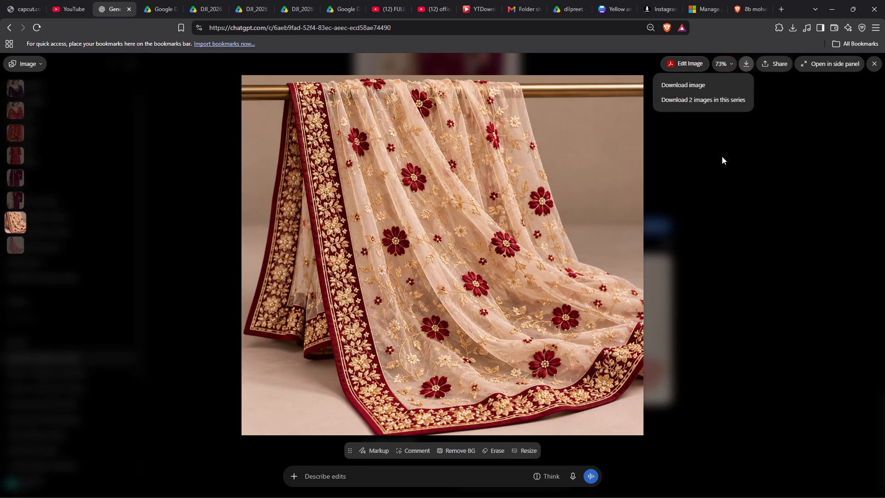
{"action": "left_click", "coordinate": [696, 83]}
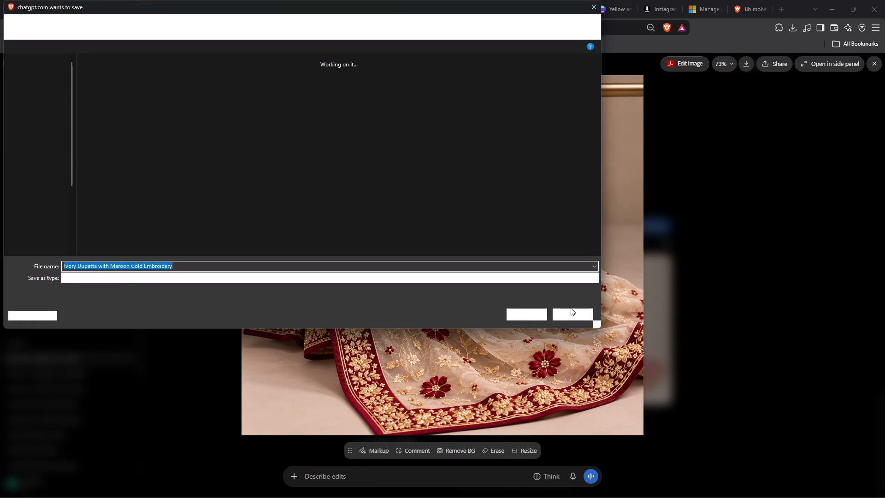
{"action": "left_click", "coordinate": [529, 317]}
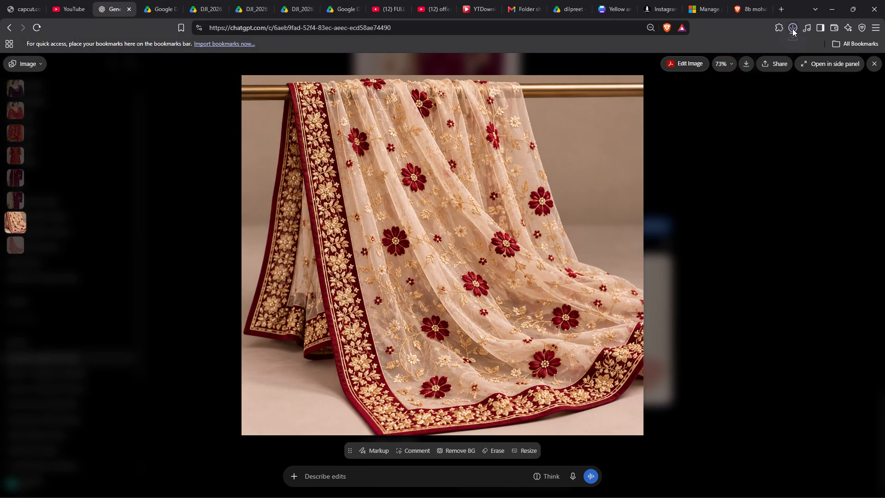
Bring the downloaded ivory dupatta image into the CapCut timeline on its own track, starting just after the 00:00:13:02 playhead.
{"action": "left_click", "coordinate": [792, 29]}
{"action": "left_click", "coordinate": [792, 29]}
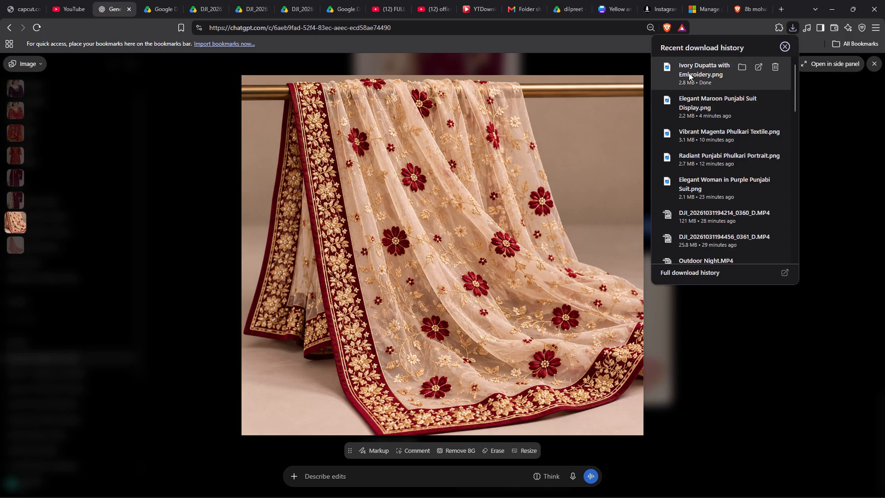
{"action": "left_click_drag", "start_coordinate": [688, 73], "coordinate": [613, 487]}
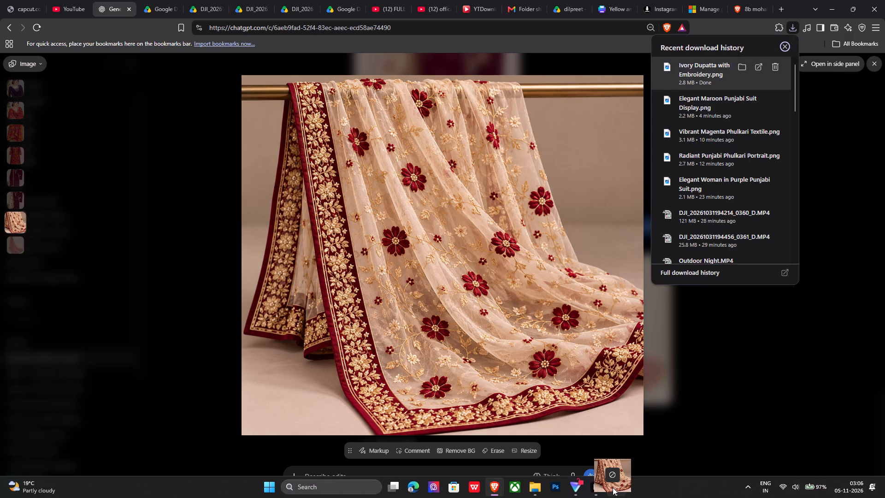
{"action": "left_click_drag", "start_coordinate": [613, 487], "coordinate": [559, 356]}
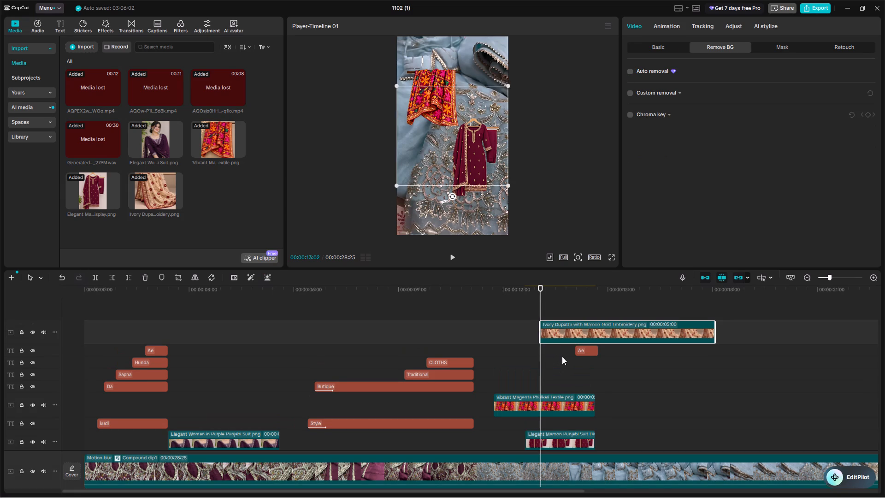
{"action": "left_click_drag", "start_coordinate": [572, 335], "coordinate": [583, 386]}
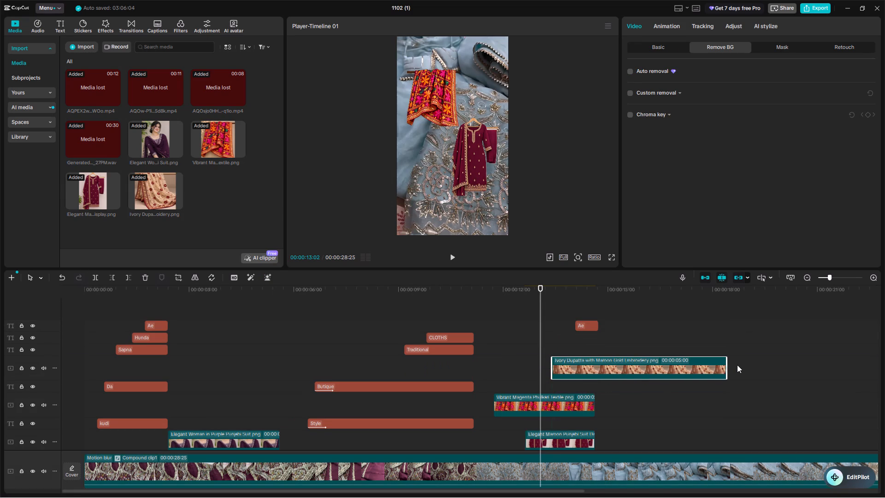
Trim the dupatta overlay to end just past the second "Ae" title, and extend the phulkari and maroon suit overlays to the same end.
{"action": "left_click_drag", "start_coordinate": [726, 366], "coordinate": [595, 378]}
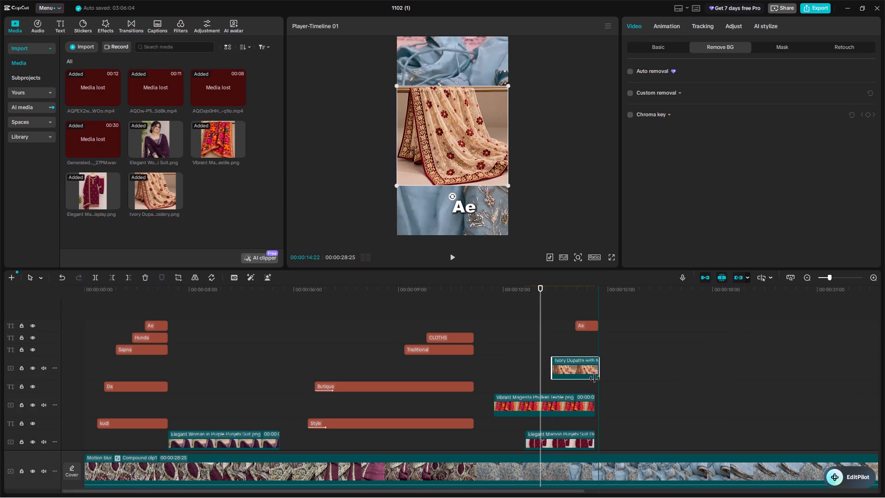
{"action": "left_click_drag", "start_coordinate": [595, 378], "coordinate": [602, 378]}
{"action": "left_click", "coordinate": [590, 401]}
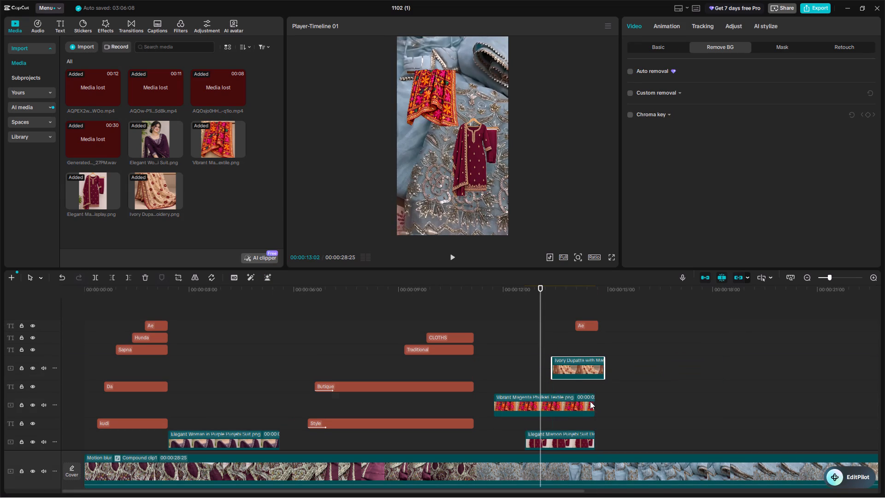
{"action": "left_click_drag", "start_coordinate": [597, 403], "coordinate": [602, 403]}
{"action": "left_click", "coordinate": [583, 435]}
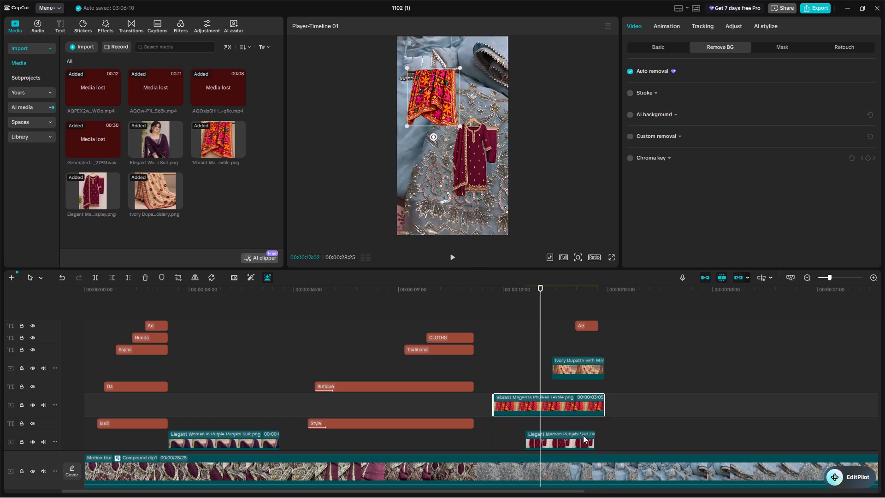
{"action": "left_click_drag", "start_coordinate": [594, 440], "coordinate": [602, 439]}
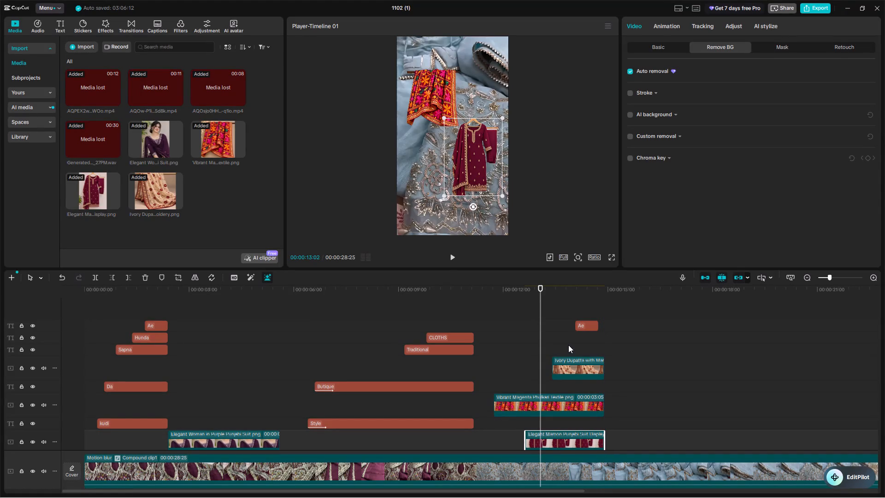
Advance playback to 00:00:13:29 and apply auto background removal to the ivory dupatta overlay.
{"action": "key", "text": "space"}
{"action": "key", "text": "space"}
{"action": "left_click", "coordinate": [434, 94]}
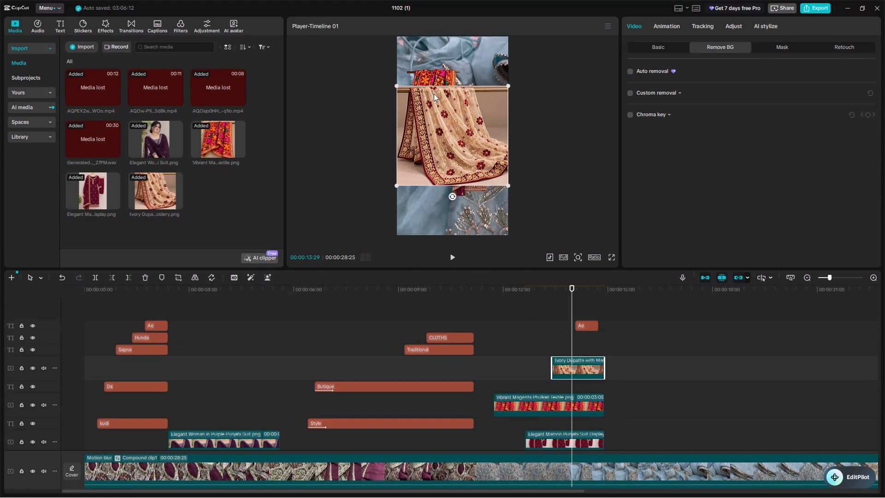
{"action": "left_click", "coordinate": [630, 70]}
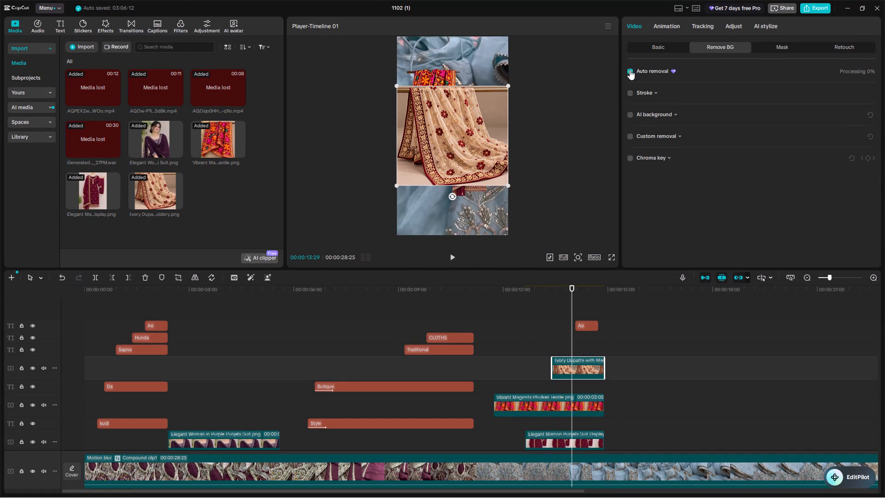
Shrink the dupatta overlay to about 70% of the frame width and place it in the frame's lower-left corner.
{"action": "left_click_drag", "start_coordinate": [452, 138], "coordinate": [443, 201]}
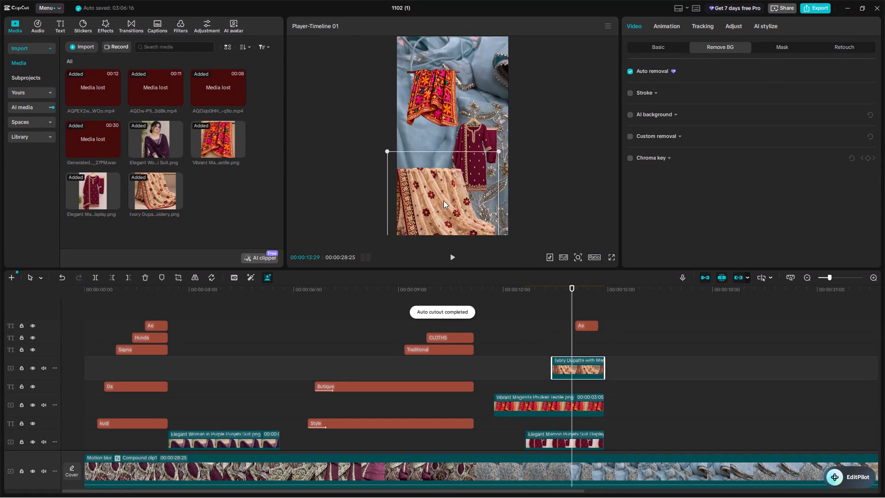
{"action": "left_click_drag", "start_coordinate": [443, 201], "coordinate": [435, 199]}
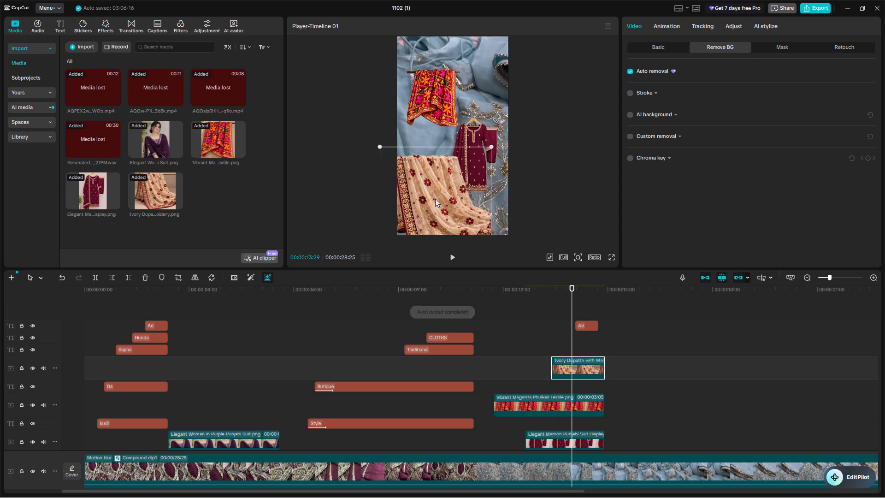
{"action": "left_click_drag", "start_coordinate": [435, 199], "coordinate": [437, 192]}
{"action": "left_click_drag", "start_coordinate": [491, 140], "coordinate": [474, 163]}
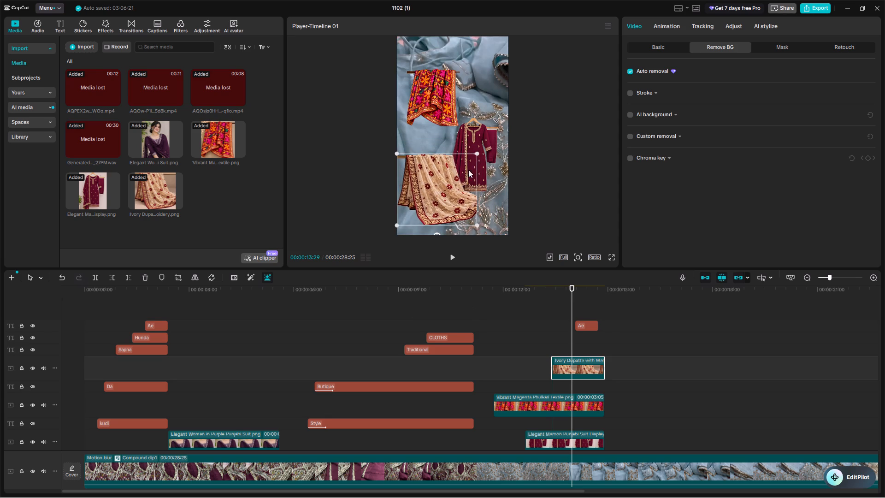
{"action": "left_click_drag", "start_coordinate": [454, 184], "coordinate": [450, 193]}
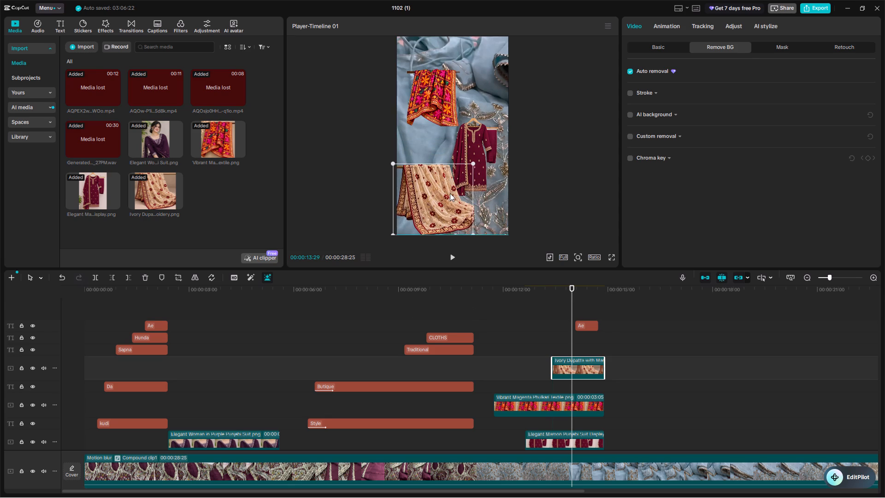
{"action": "left_click_drag", "start_coordinate": [450, 193], "coordinate": [453, 192]}
Enlarge the maroon suit overlay and move it up along the right side of the frame, beside the phulkari and dupatta.
{"action": "left_click", "coordinate": [484, 142]}
{"action": "left_click_drag", "start_coordinate": [482, 142], "coordinate": [482, 126]}
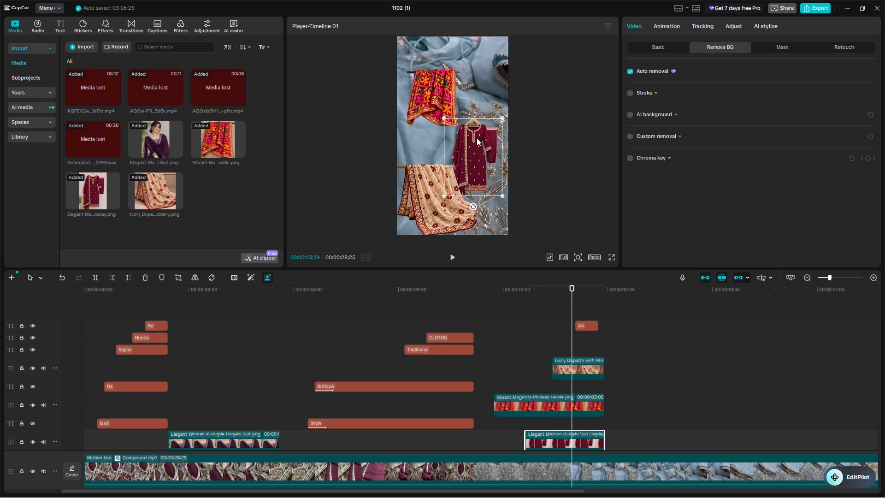
{"action": "left_click_drag", "start_coordinate": [472, 146], "coordinate": [472, 132]}
{"action": "left_click_drag", "start_coordinate": [502, 117], "coordinate": [517, 97]}
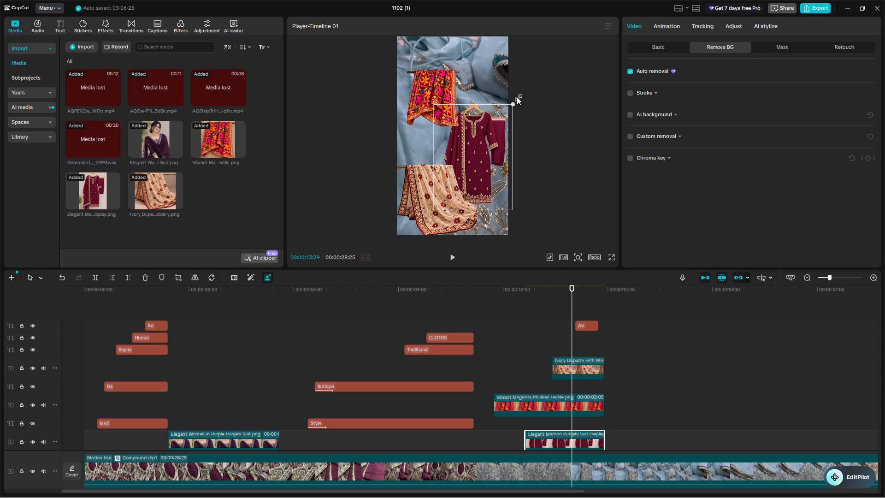
{"action": "left_click_drag", "start_coordinate": [483, 143], "coordinate": [483, 132]}
{"action": "left_click", "coordinate": [579, 147]}
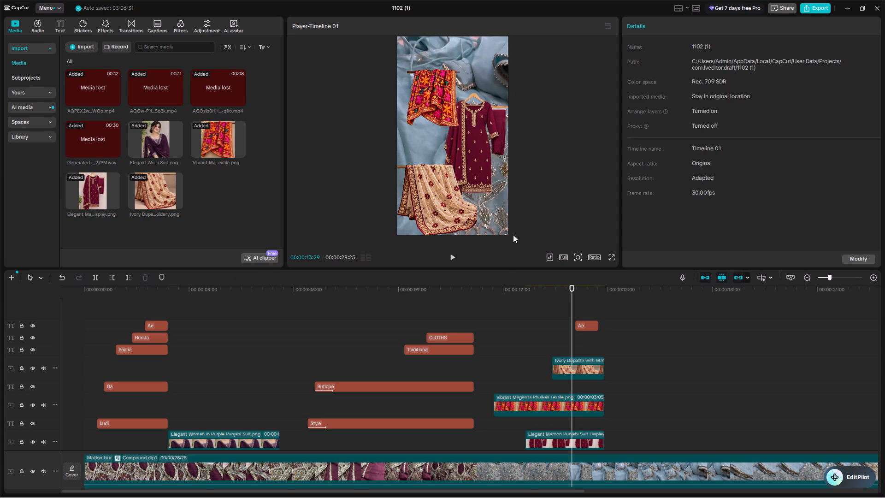
Play the section with the three image overlays from 00:00:13:05 to 00:00:14:24 to check their timing.
{"action": "left_click", "coordinate": [578, 380]}
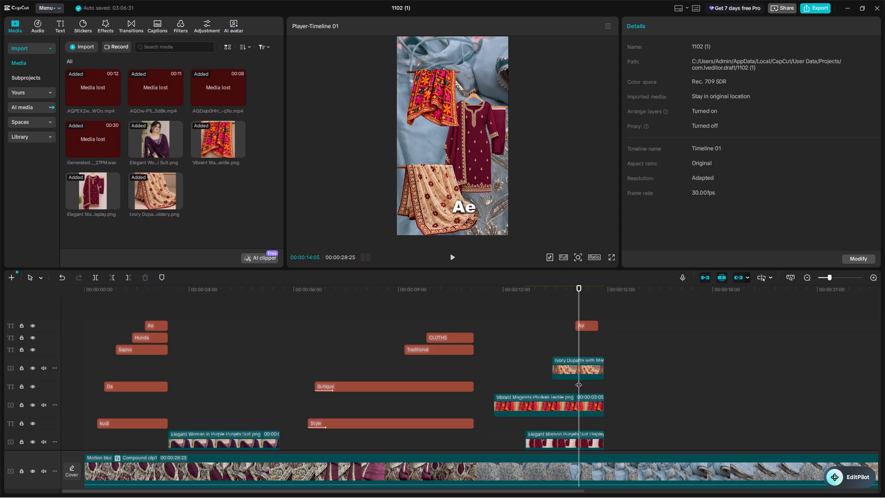
{"action": "left_click_drag", "start_coordinate": [575, 302], "coordinate": [565, 302]}
{"action": "left_click_drag", "start_coordinate": [577, 299], "coordinate": [543, 299]}
{"action": "key", "text": "space"}
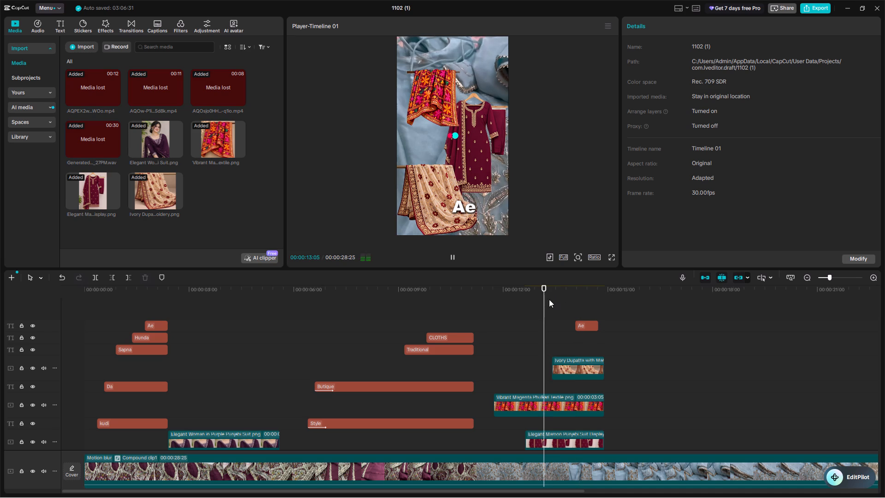
{"action": "key", "text": "space"}
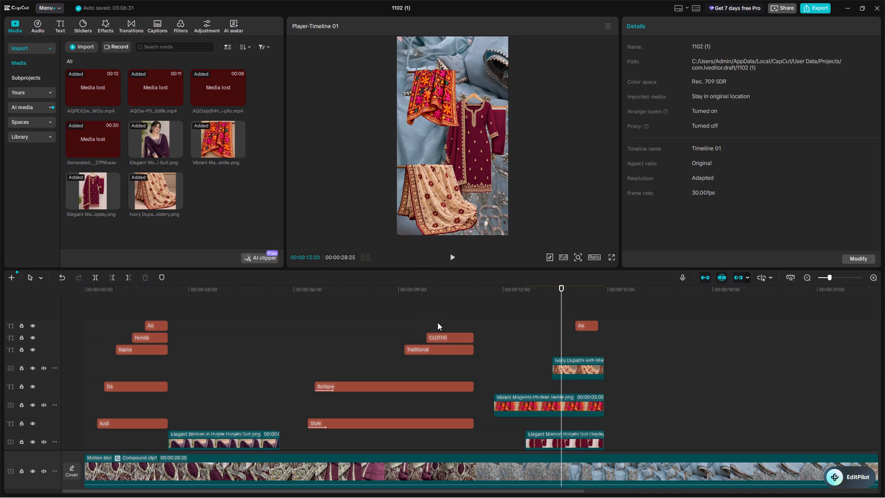
{"action": "left_click", "coordinate": [585, 326]}
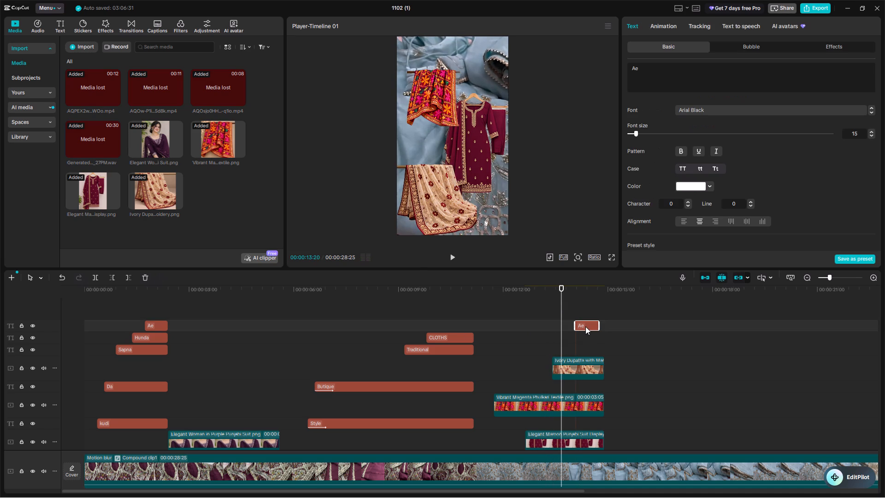
{"action": "key", "text": "space"}
{"action": "key", "text": "space"}
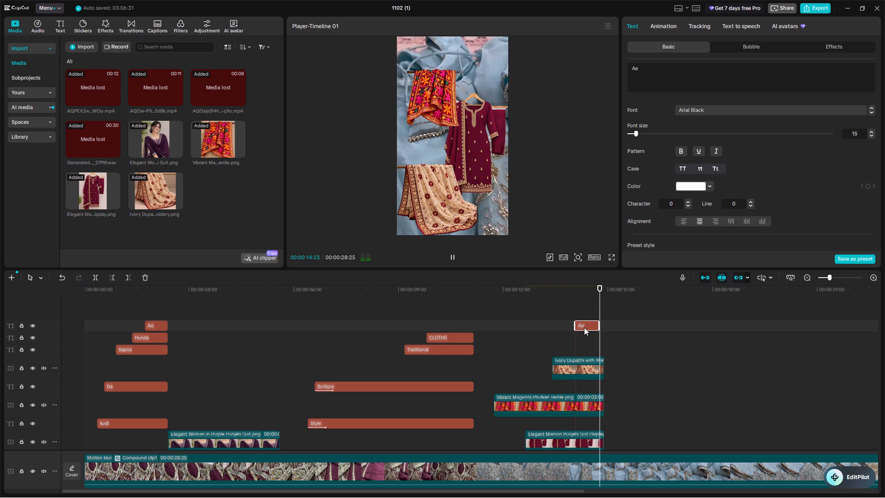
Duplicate the "Ae" title over the image overlays onto the track just above the dupatta clip and end both copies with the overlays.
{"action": "left_click", "coordinate": [585, 326]}
{"action": "left_click", "coordinate": [585, 326]}
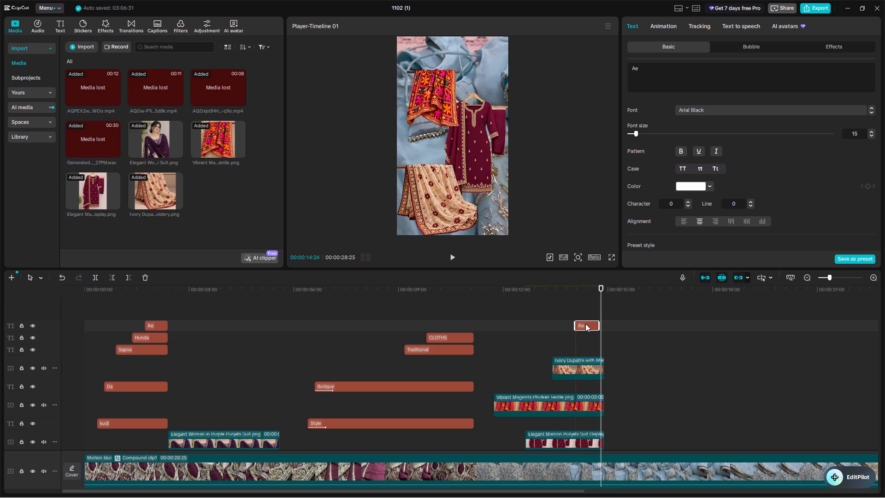
{"action": "left_click_drag", "start_coordinate": [585, 324], "coordinate": [591, 349], "text": "alt"}
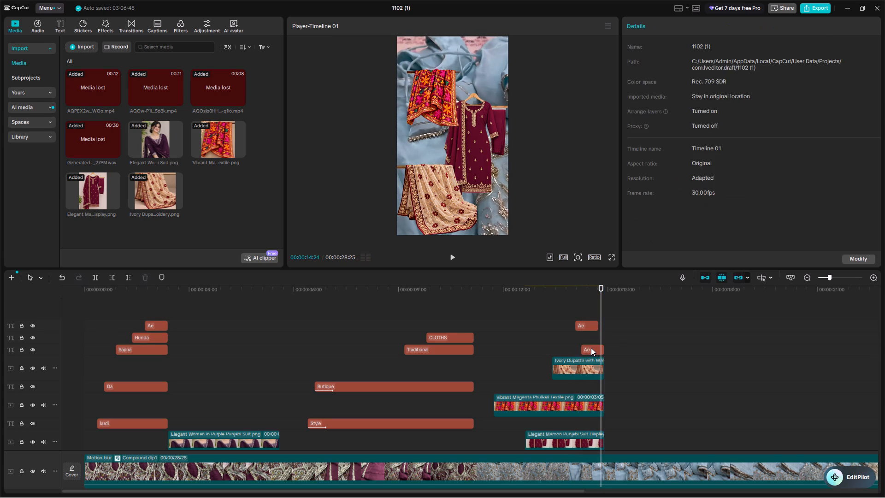
{"action": "left_click_drag", "start_coordinate": [590, 348], "coordinate": [584, 348]}
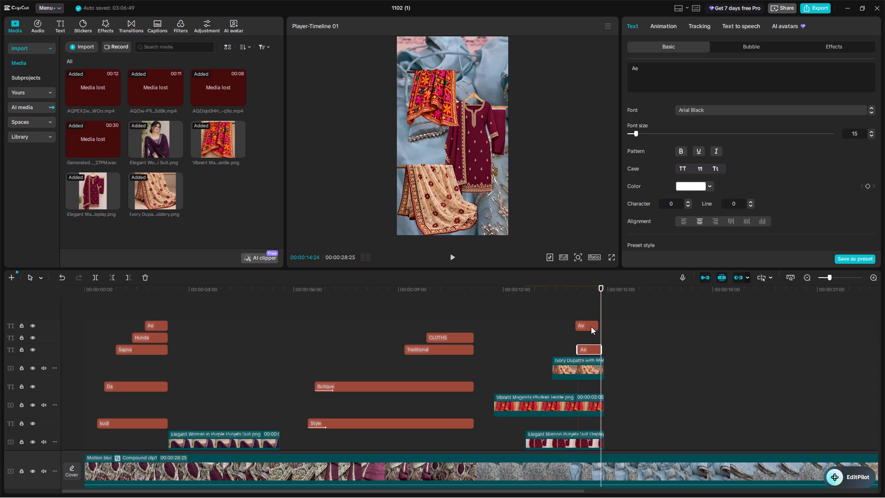
{"action": "left_click", "coordinate": [588, 324]}
{"action": "left_click_drag", "start_coordinate": [588, 323], "coordinate": [596, 328]}
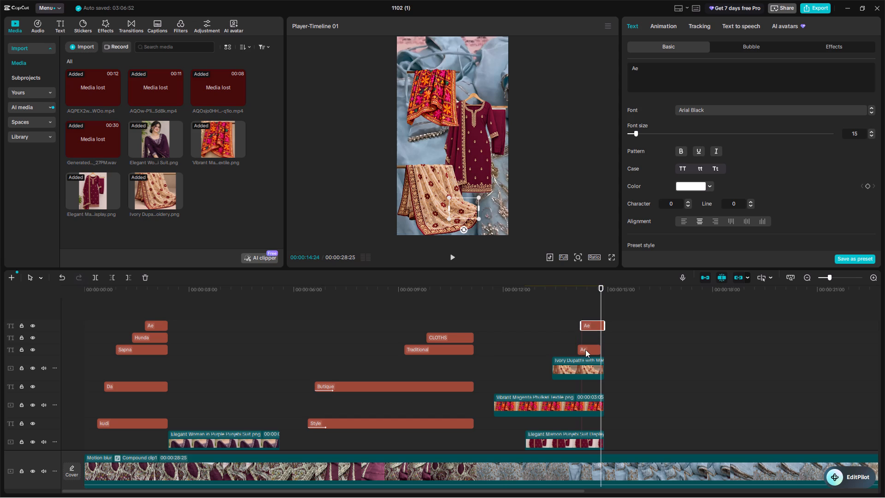
{"action": "left_click", "coordinate": [586, 351]}
{"action": "left_click", "coordinate": [602, 349]}
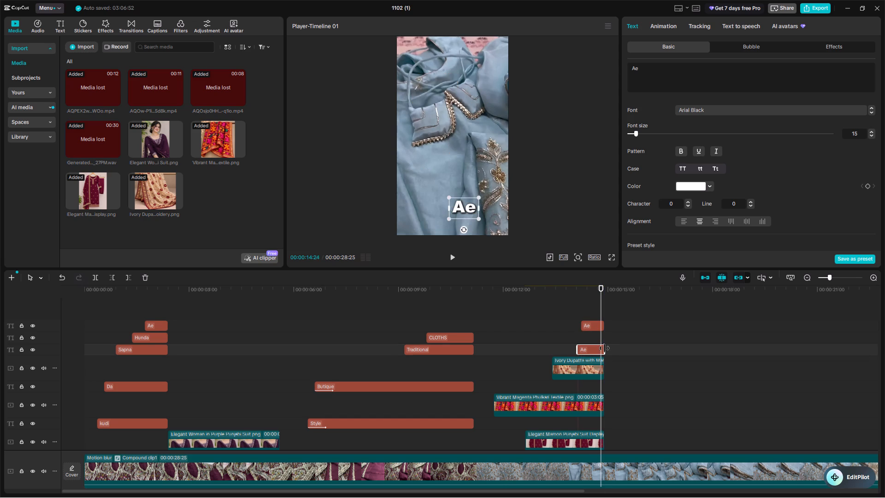
Replace the text of the lower duplicated "Ae" title with "BAHUT".
{"action": "left_click", "coordinate": [583, 350]}
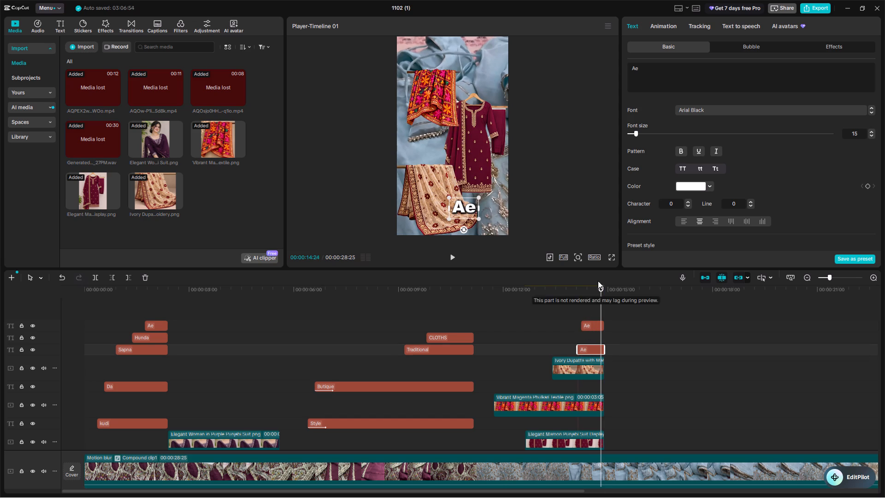
{"action": "left_click", "coordinate": [659, 73]}
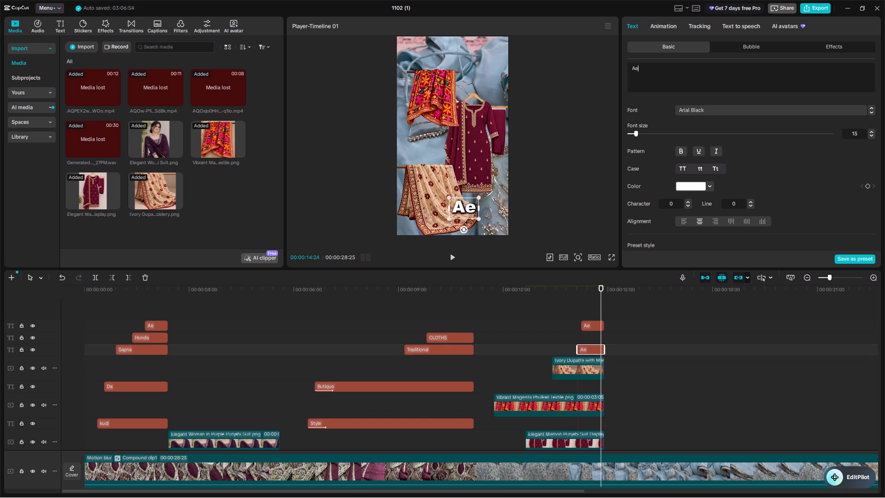
{"action": "key", "text": "BackSpace"}
{"action": "key", "text": "BackSpace"}
{"action": "key", "text": "BackSpace"}
{"action": "key", "text": "shift+b"}
{"action": "type", "text": "aHUT"}
{"action": "key", "text": "equal"}
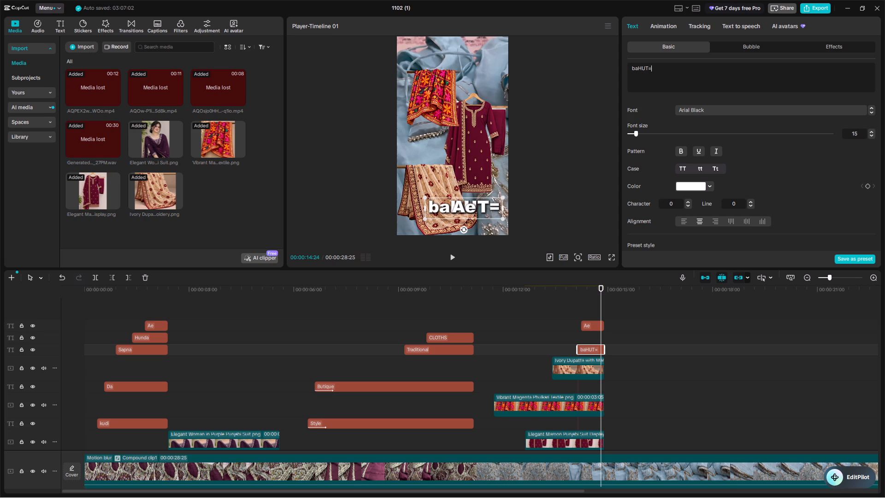
{"action": "key", "text": "BackSpace"}
{"action": "key", "text": "BackSpace"}
{"action": "key", "text": "BackSpace"}
{"action": "key", "text": "BackSpace"}
{"action": "key", "text": "BackSpace"}
{"action": "key", "text": "BackSpace"}
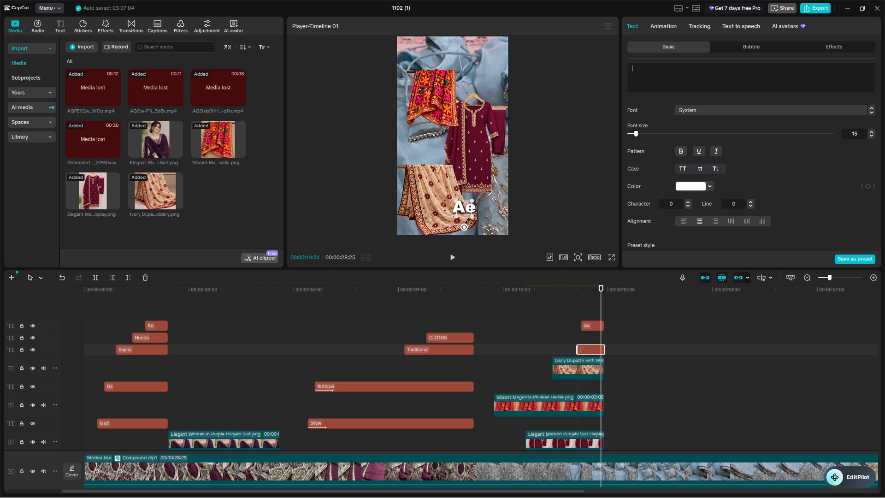
{"action": "type", "text": "BAHUT"}
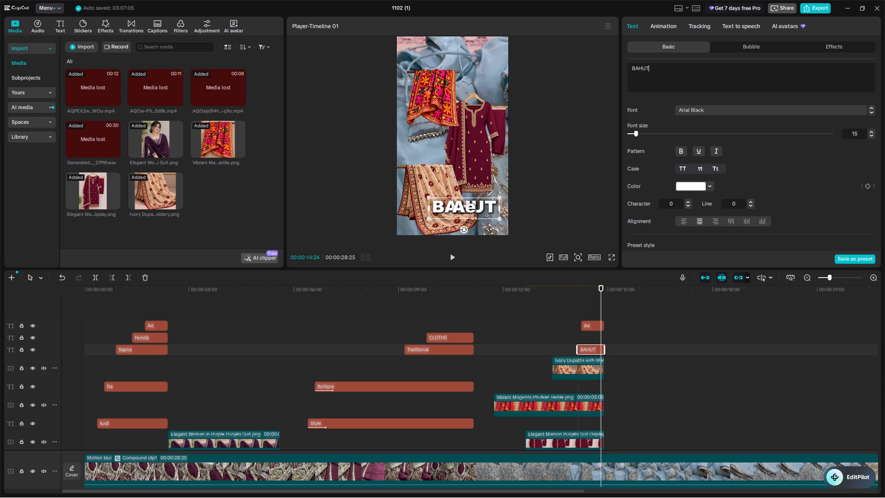
Replace the text of the "Ae" title on the top track above "BAHUT" with "KUCH".
{"action": "left_click", "coordinate": [592, 323]}
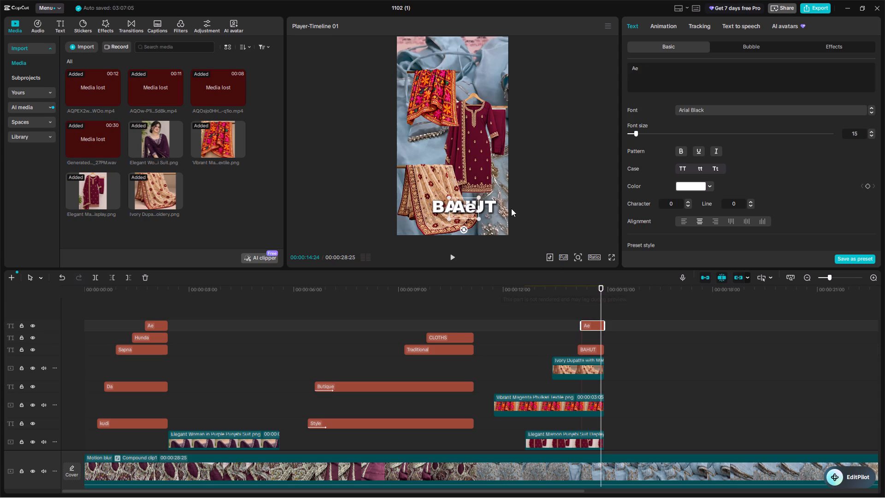
{"action": "type", "text": "KUCH"}
{"action": "left_click", "coordinate": [591, 320]}
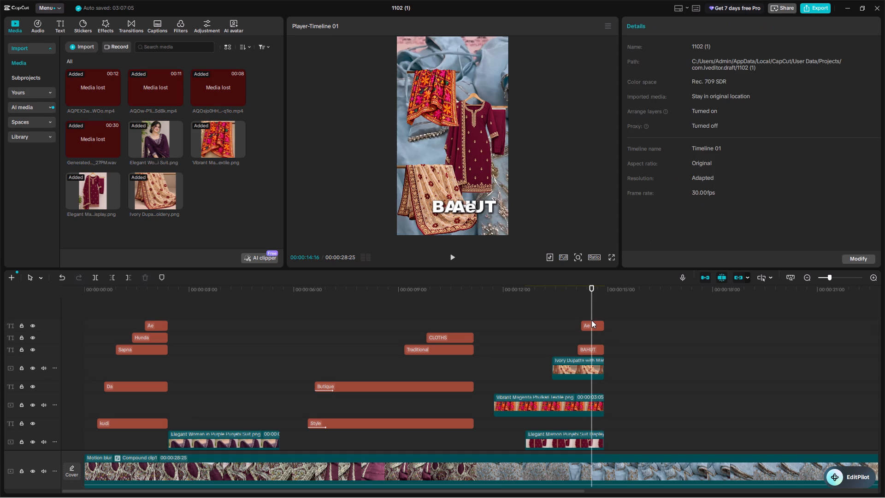
{"action": "left_click", "coordinate": [591, 321]}
{"action": "left_click", "coordinate": [656, 62]}
{"action": "left_click", "coordinate": [656, 67]}
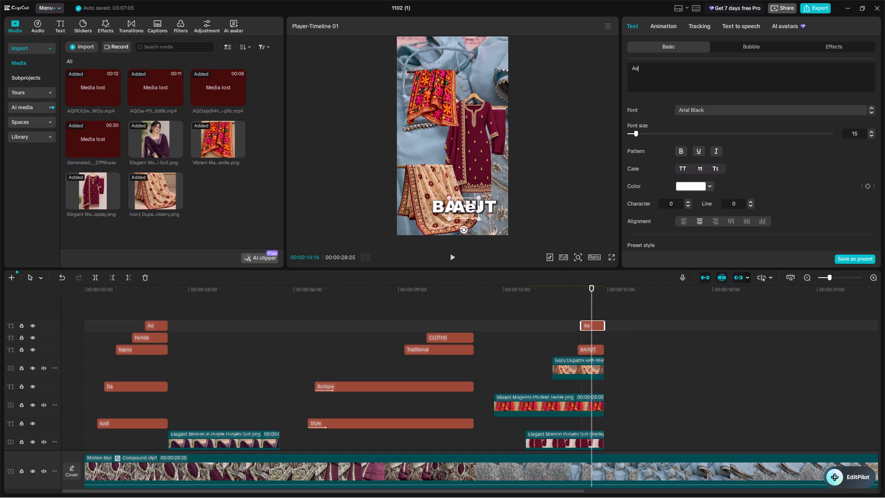
{"action": "key", "text": "BackSpace"}
{"action": "key", "text": "BackSpace"}
{"action": "key", "text": "BackSpace"}
{"action": "type", "text": "KUCH"}
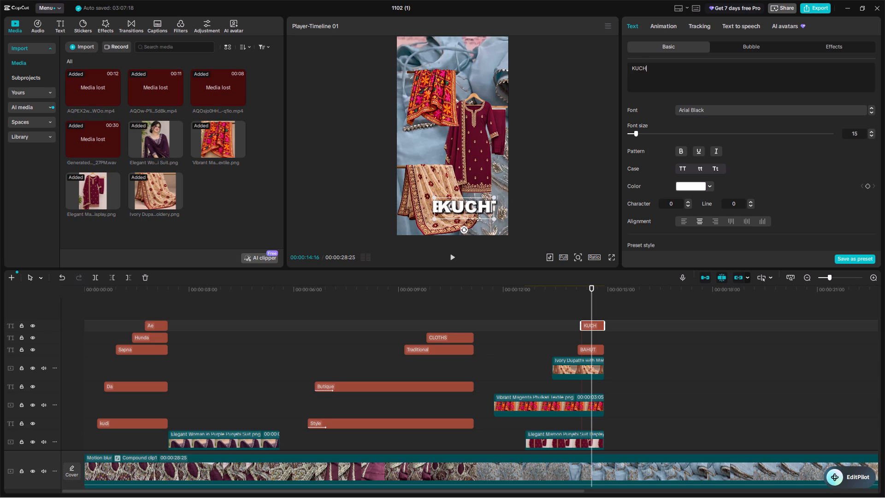
Stagger the two titles over the dupatta in the frame, with "BAHUT" above and slightly left of "KUCH".
{"action": "left_click", "coordinate": [593, 350]}
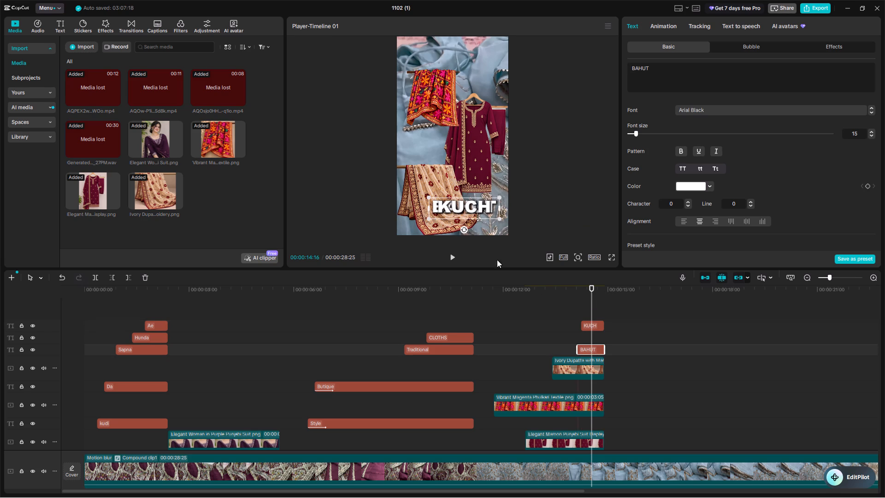
{"action": "left_click_drag", "start_coordinate": [455, 215], "coordinate": [443, 201]}
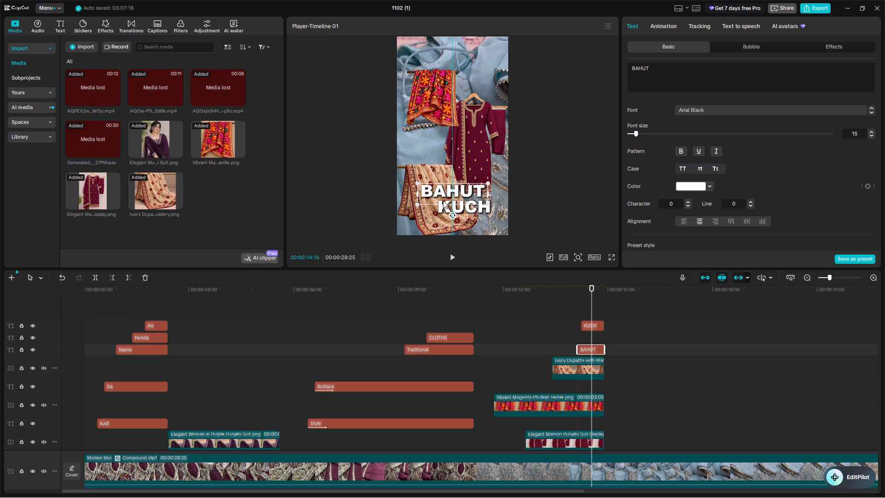
{"action": "left_click_drag", "start_coordinate": [443, 201], "coordinate": [439, 202]}
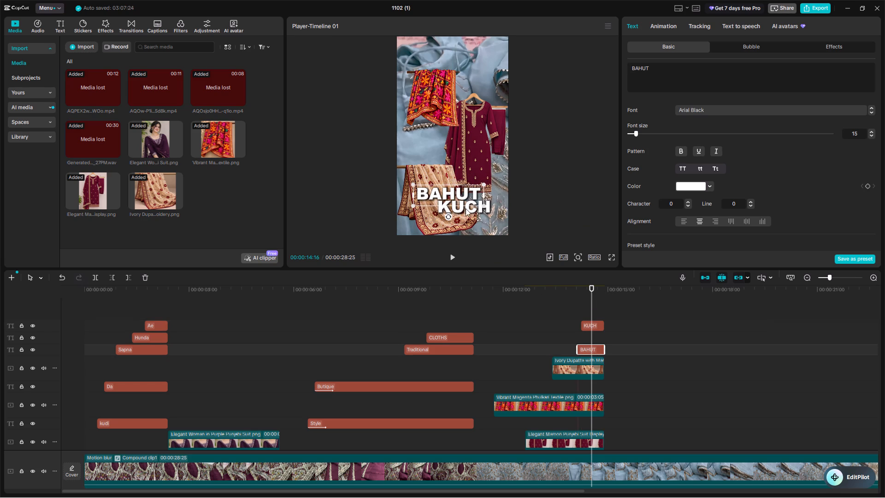
{"action": "left_click", "coordinate": [470, 208]}
{"action": "left_click_drag", "start_coordinate": [493, 218], "coordinate": [488, 219]}
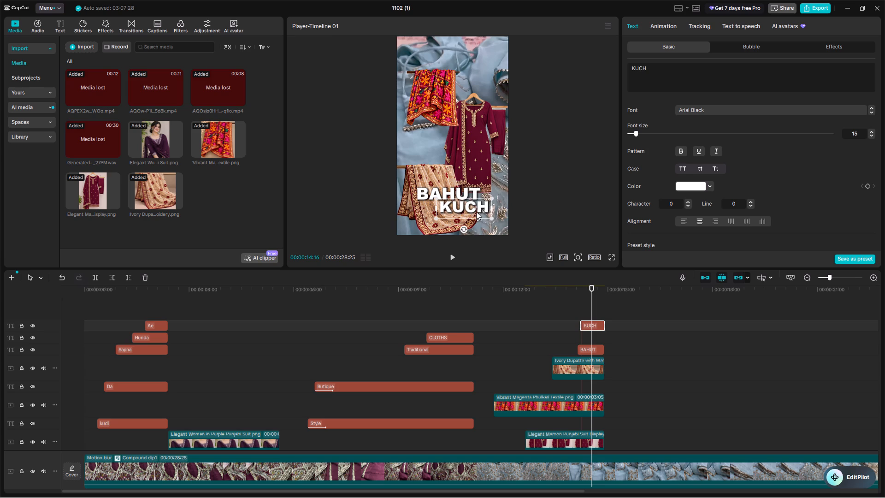
{"action": "left_click", "coordinate": [474, 211]}
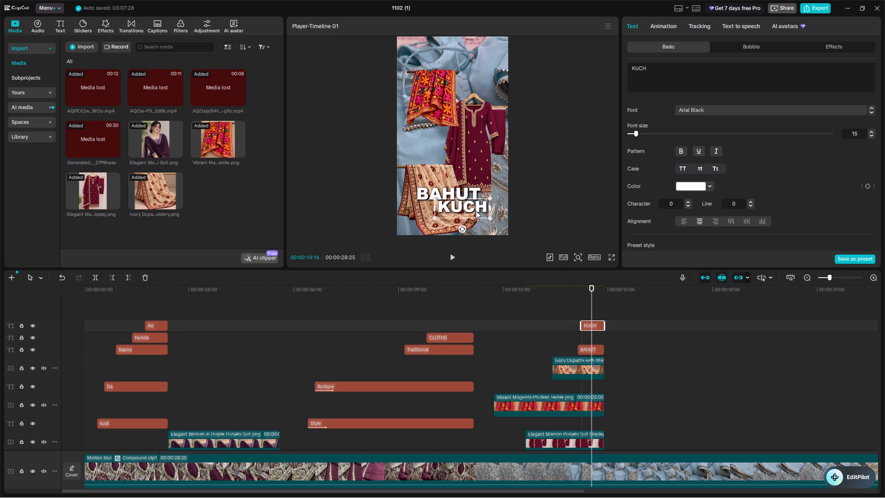
{"action": "left_click", "coordinate": [531, 207]}
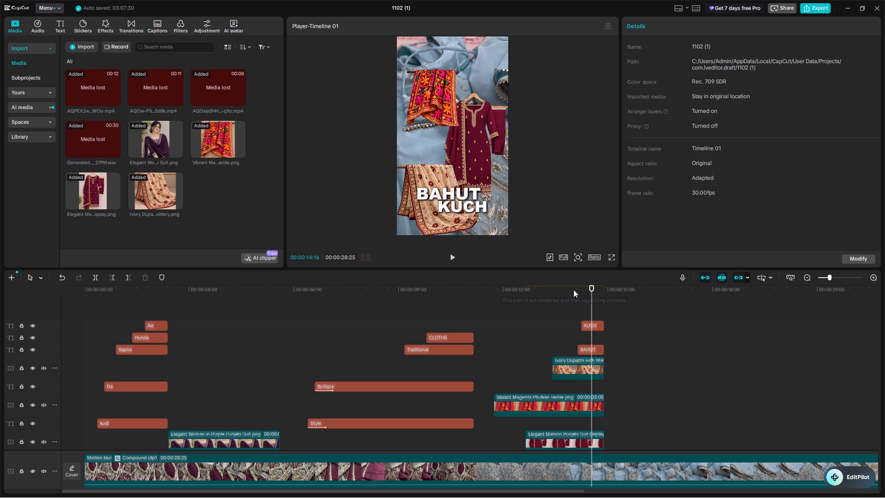
Extend the start of the "BAHUT" title clip earlier to about 00:00:14:00, keeping its end in place.
{"action": "left_click", "coordinate": [586, 347]}
{"action": "left_click_drag", "start_coordinate": [578, 349], "coordinate": [573, 350]}
Play the section with the "BAHUT" and "KUCH" titles from about 00:00:13:15 to 00:00:15:04 to check their timing.
{"action": "left_click", "coordinate": [555, 310]}
{"action": "key", "text": "space"}
{"action": "key", "text": "space"}
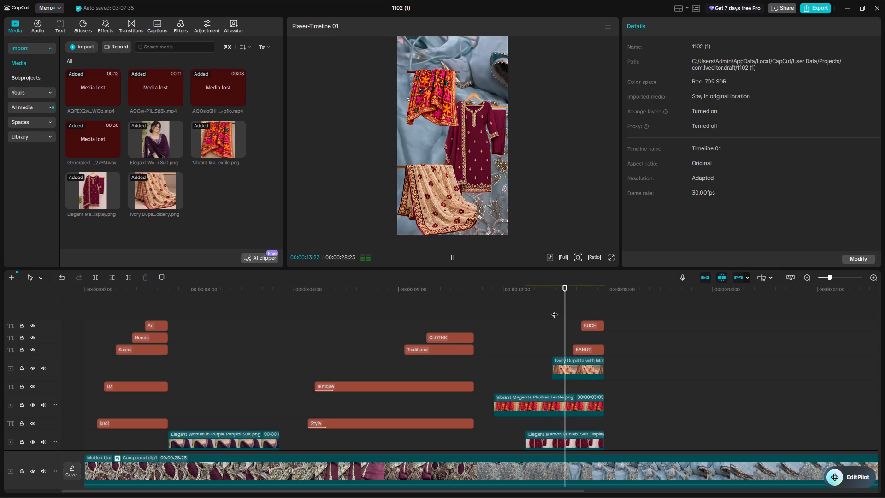
{"action": "key", "text": "space"}
{"action": "key", "text": "space"}
{"action": "left_click", "coordinate": [560, 305]}
{"action": "key", "text": "space"}
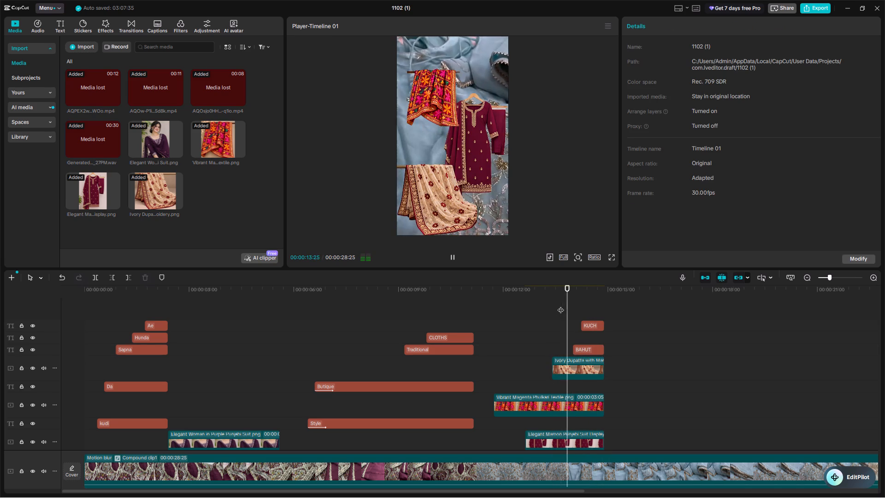
{"action": "key", "text": "space"}
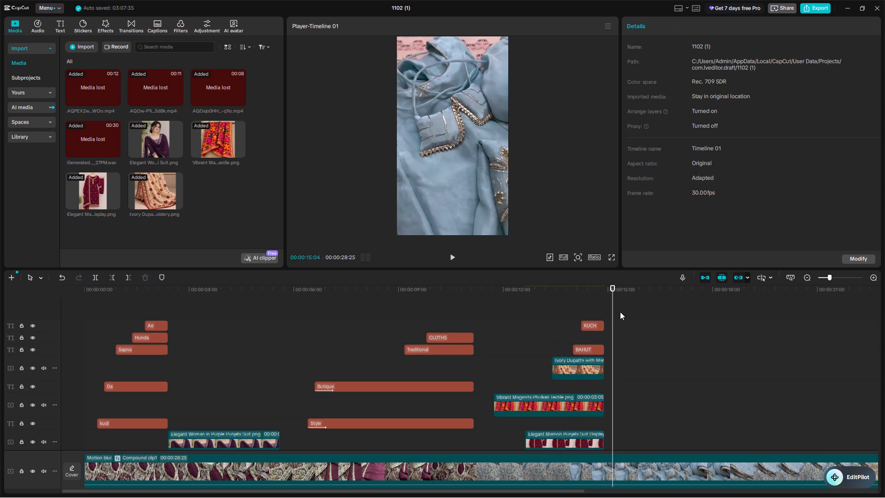
Play the remaining fabric footage after the overlays to about 00:00:25:15, rechecking the part around 00:00:23:15.
{"action": "key", "text": "space"}
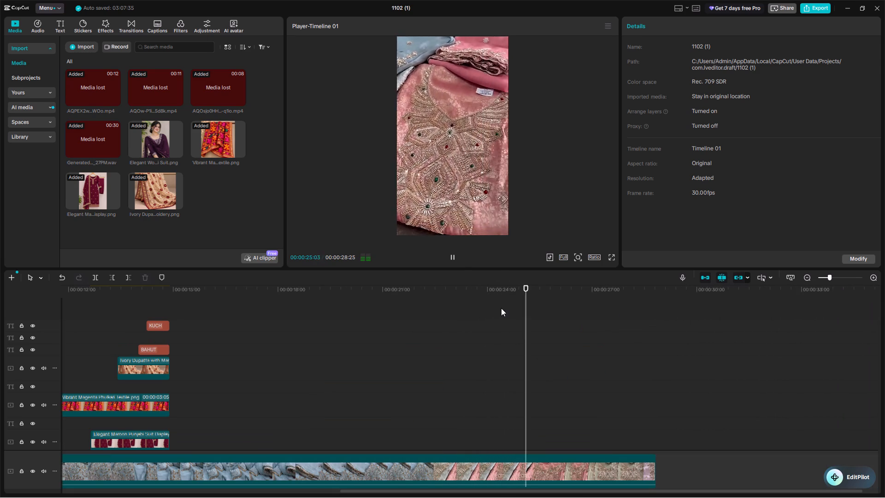
{"action": "left_click_drag", "start_coordinate": [584, 297], "coordinate": [330, 335]}
{"action": "key", "text": "space"}
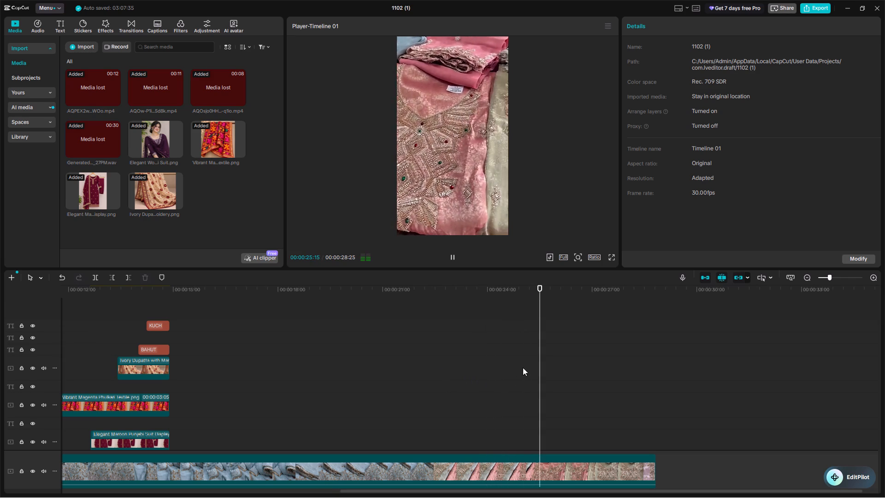
{"action": "key", "text": "space"}
{"action": "left_click_drag", "start_coordinate": [543, 323], "coordinate": [469, 326]}
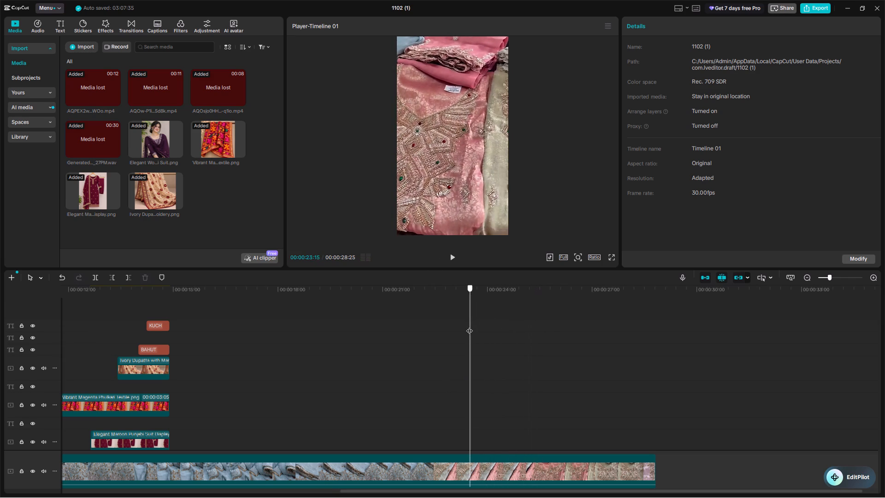
{"action": "key", "text": "space"}
{"action": "key", "text": "space"}
{"action": "key", "text": "space"}
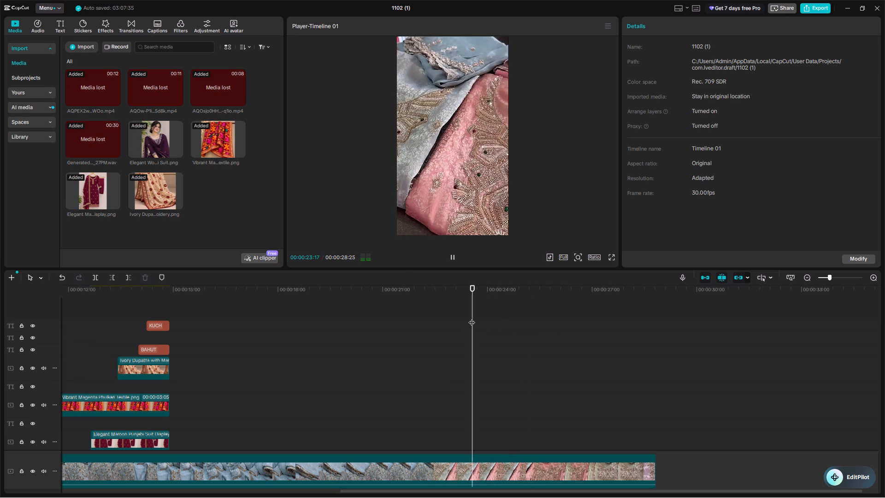
{"action": "key", "text": "space"}
{"action": "left_click_drag", "start_coordinate": [484, 305], "coordinate": [139, 327]}
{"action": "key", "text": "space"}
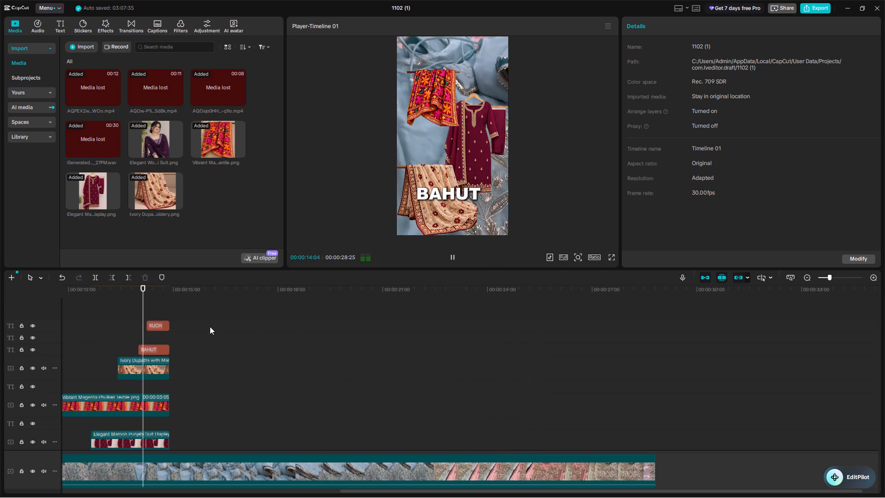
{"action": "key", "text": "space"}
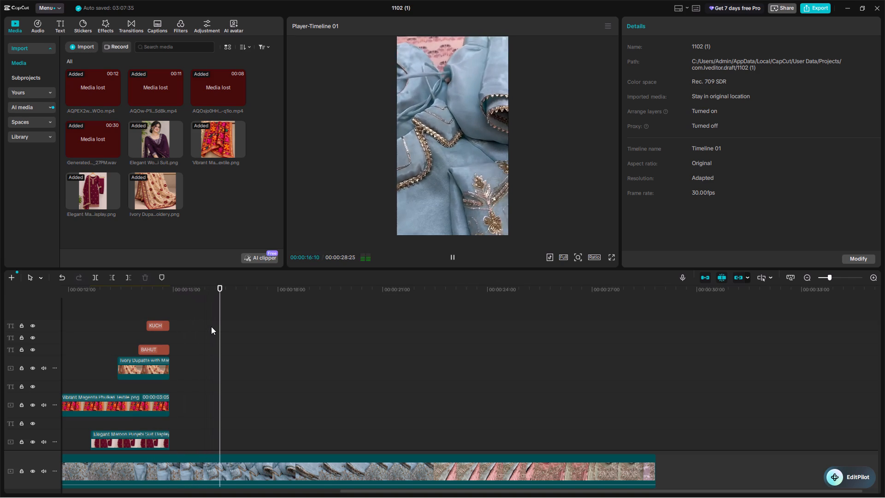
{"action": "key", "text": "space"}
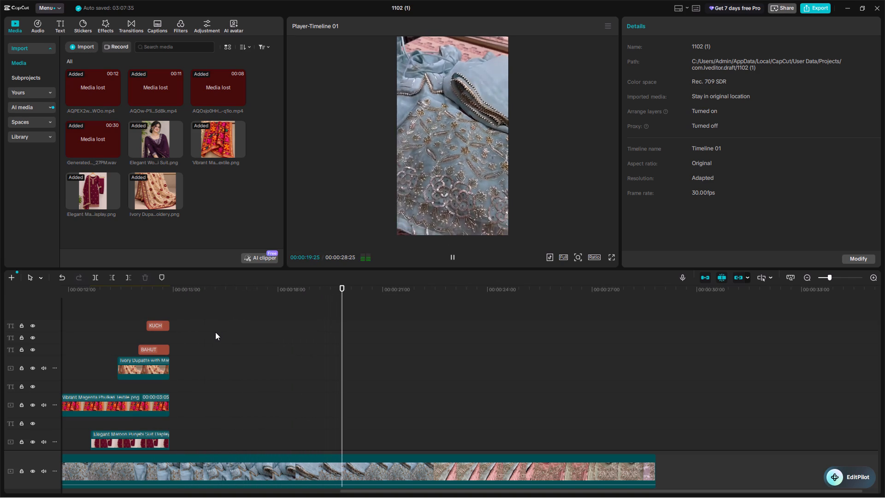
{"action": "key", "text": "space"}
{"action": "key", "text": "space"}
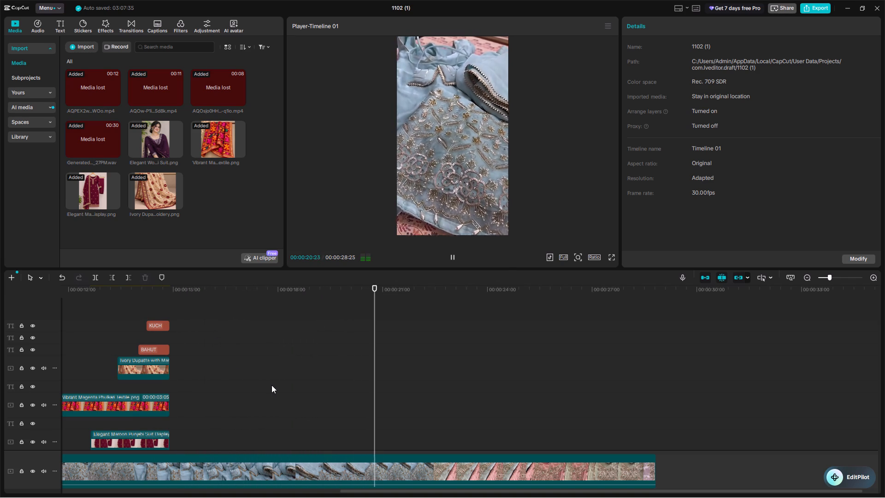
{"action": "key", "text": "space"}
{"action": "left_click_drag", "start_coordinate": [375, 331], "coordinate": [340, 327]}
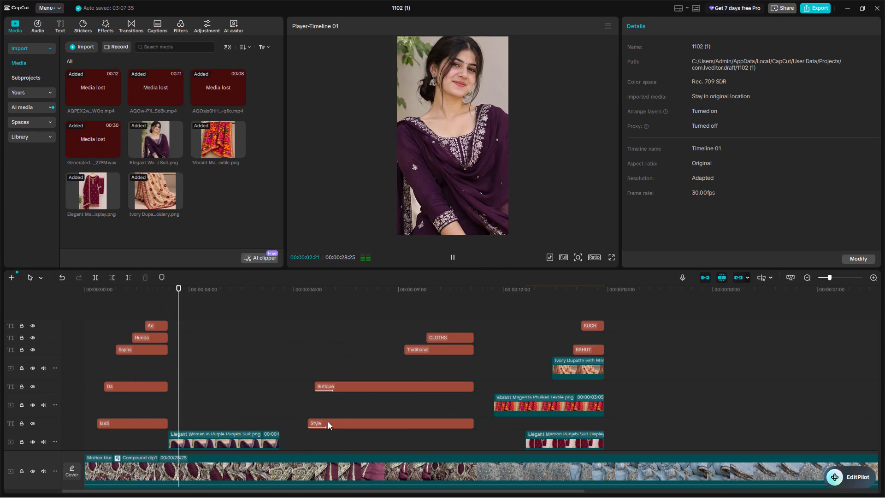
{"action": "key", "text": "space"}
{"action": "left_click", "coordinate": [227, 442]}
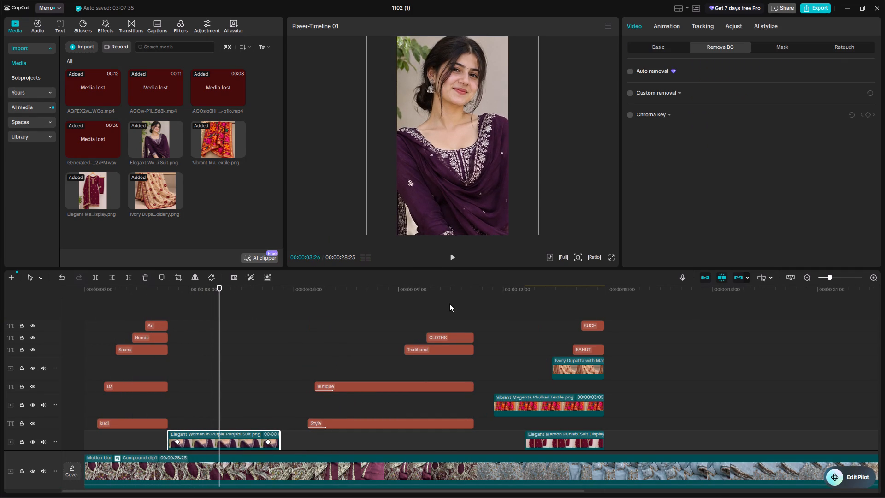
{"action": "left_click", "coordinate": [670, 29]}
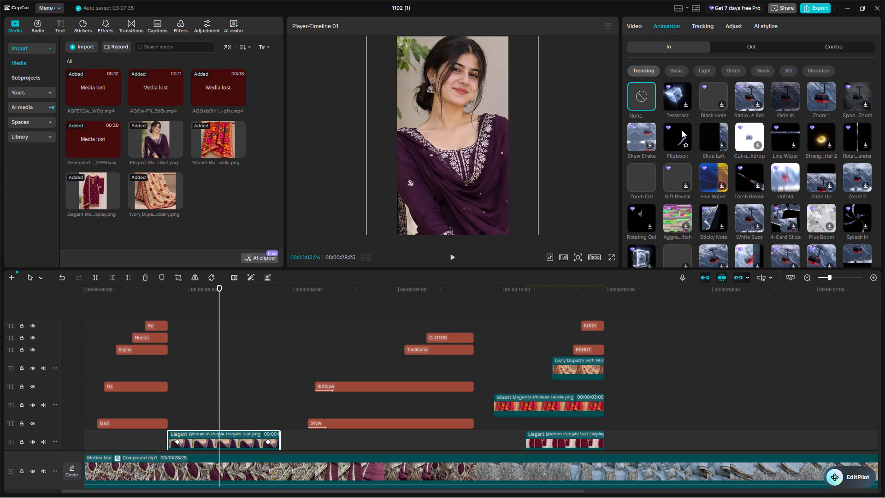
{"action": "left_click", "coordinate": [679, 130]}
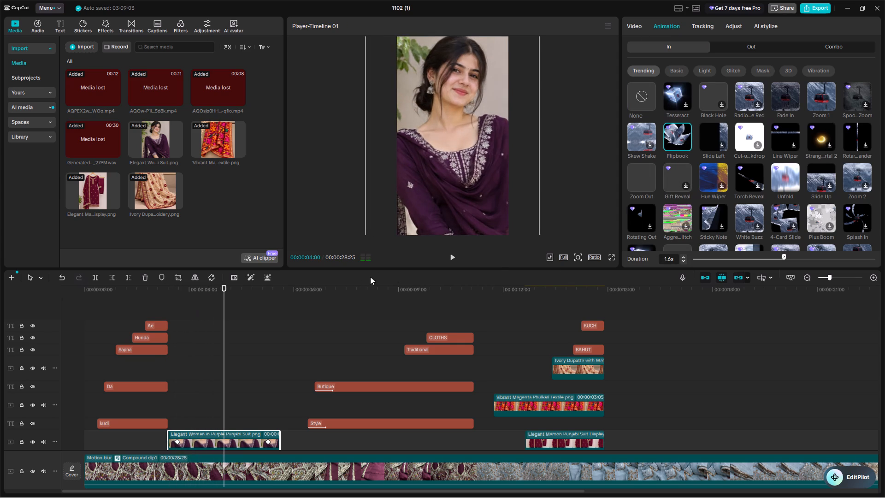
Preview the woman clip's Flipbook animation and set its duration to 0.9 s.
{"action": "key", "text": "space"}
{"action": "key", "text": "space"}
{"action": "key", "text": "space"}
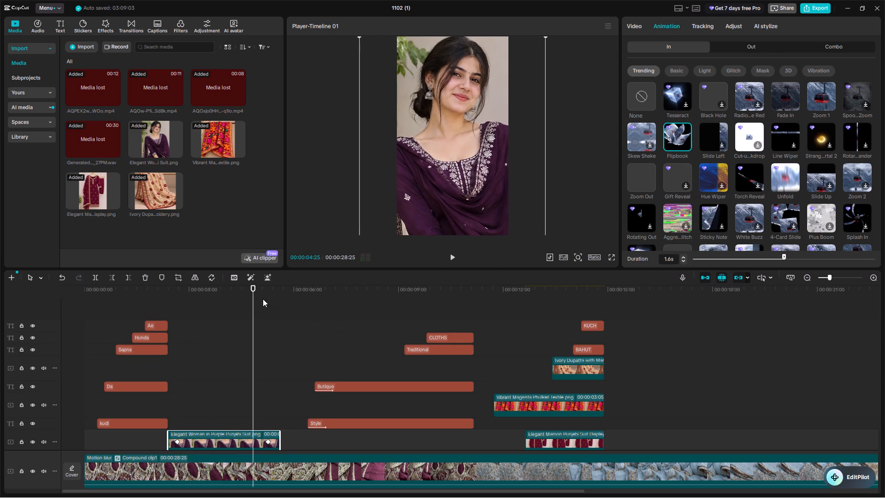
{"action": "key", "text": "space"}
{"action": "left_click_drag", "start_coordinate": [265, 295], "coordinate": [167, 304]}
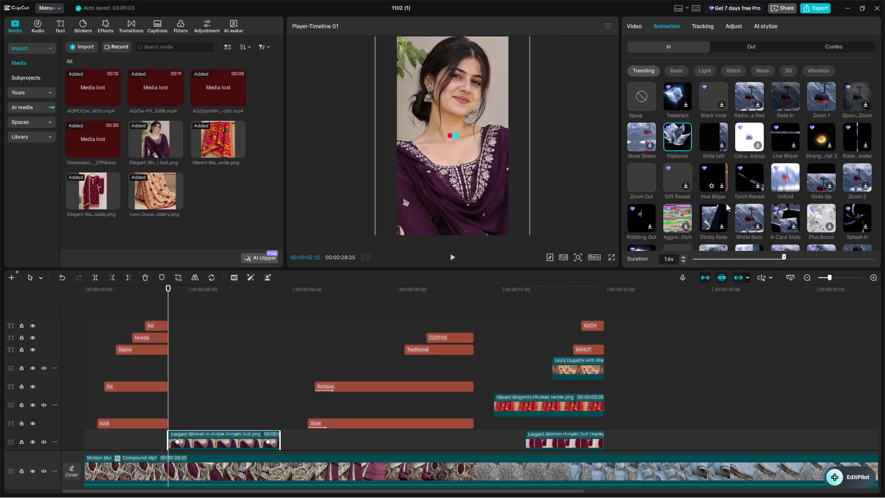
{"action": "left_click_drag", "start_coordinate": [780, 256], "coordinate": [746, 255]}
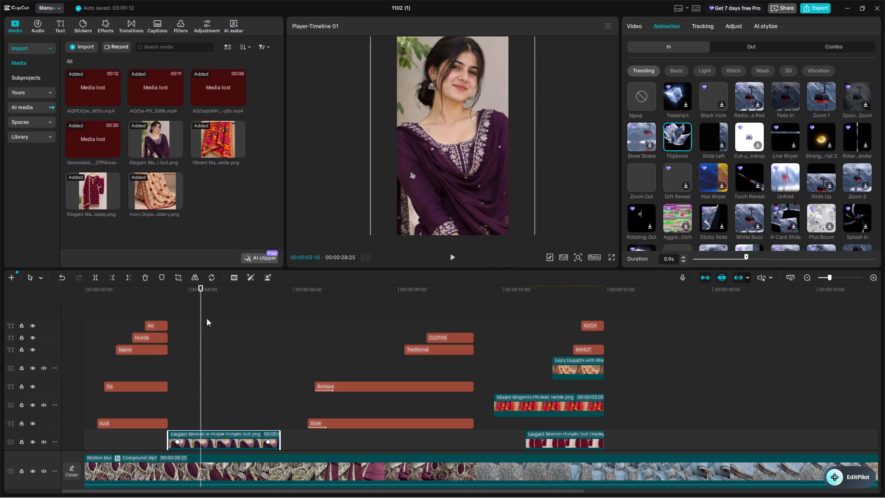
Play the reel from the beginning to about 00:00:16:16 to review the titles and overlays.
{"action": "left_click", "coordinate": [147, 301]}
{"action": "left_click_drag", "start_coordinate": [147, 293], "coordinate": [36, 302]}
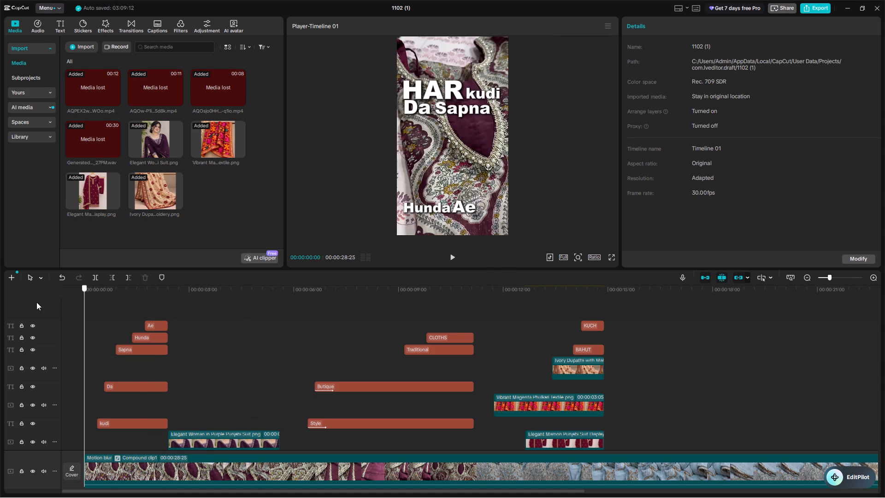
{"action": "left_click_drag", "start_coordinate": [36, 302], "coordinate": [0, 291]}
{"action": "key", "text": "space"}
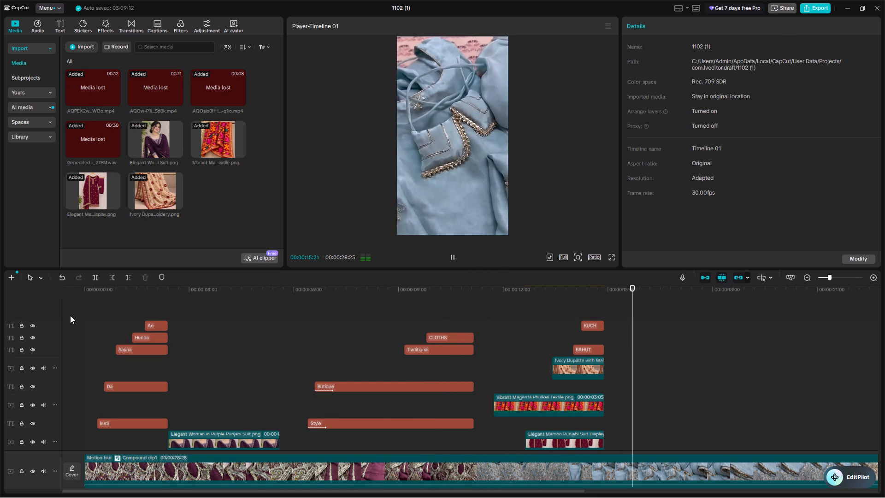
{"action": "key", "text": "space"}
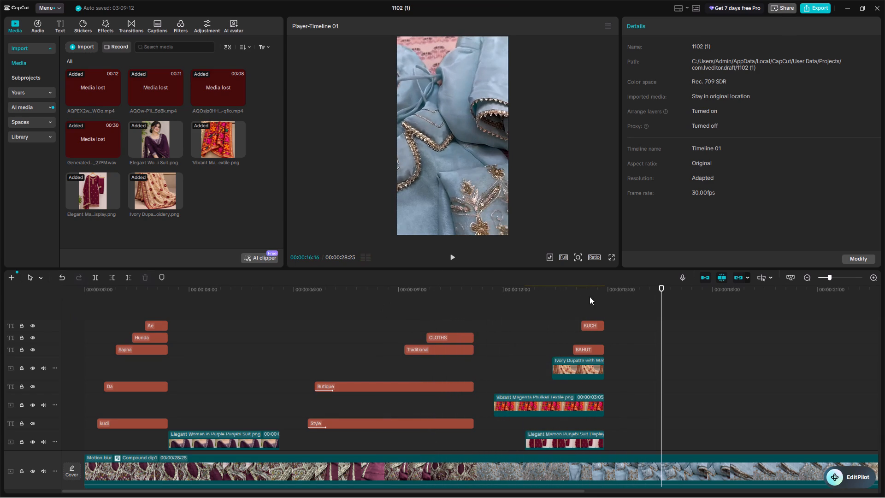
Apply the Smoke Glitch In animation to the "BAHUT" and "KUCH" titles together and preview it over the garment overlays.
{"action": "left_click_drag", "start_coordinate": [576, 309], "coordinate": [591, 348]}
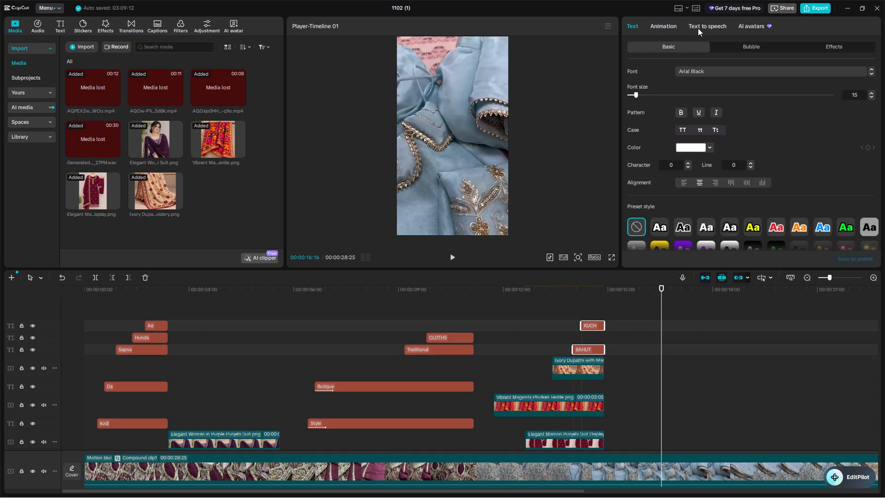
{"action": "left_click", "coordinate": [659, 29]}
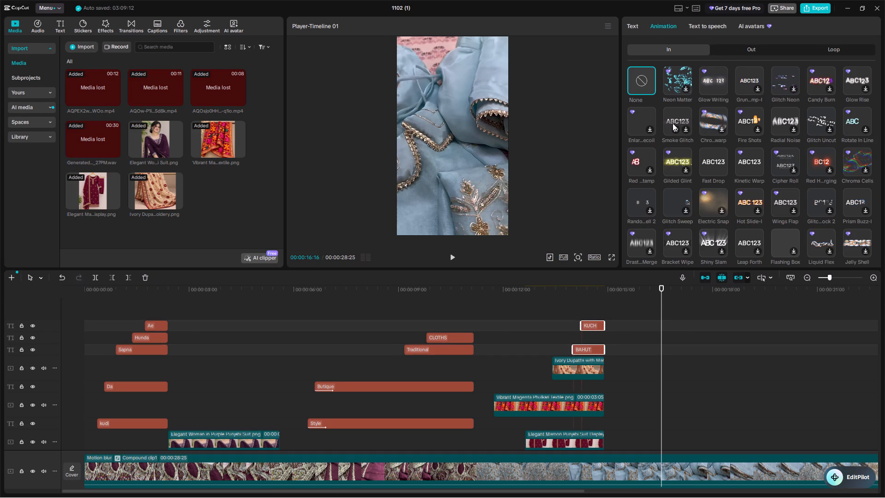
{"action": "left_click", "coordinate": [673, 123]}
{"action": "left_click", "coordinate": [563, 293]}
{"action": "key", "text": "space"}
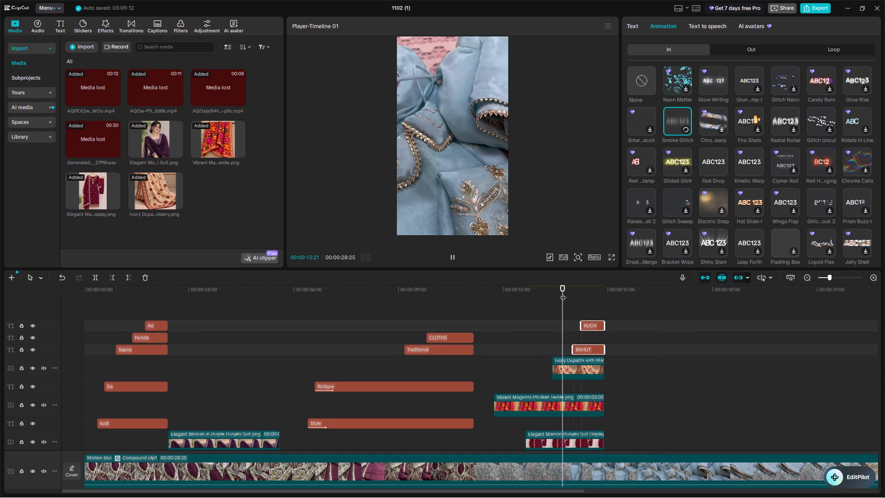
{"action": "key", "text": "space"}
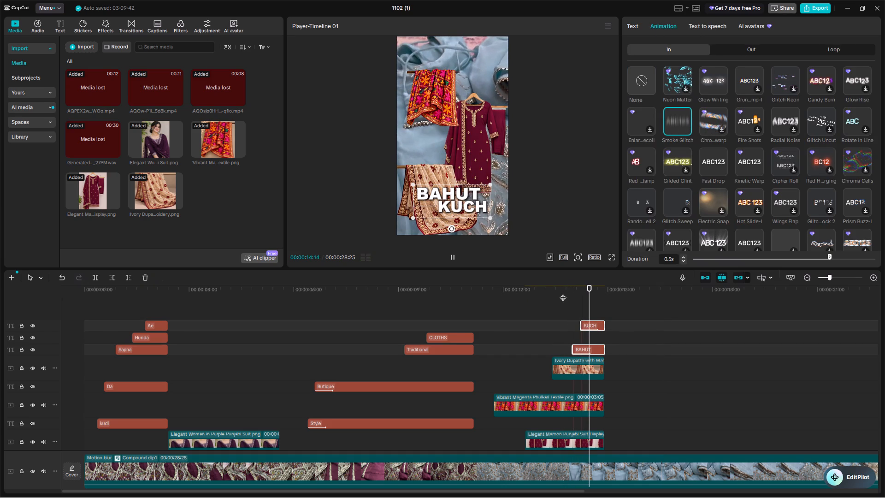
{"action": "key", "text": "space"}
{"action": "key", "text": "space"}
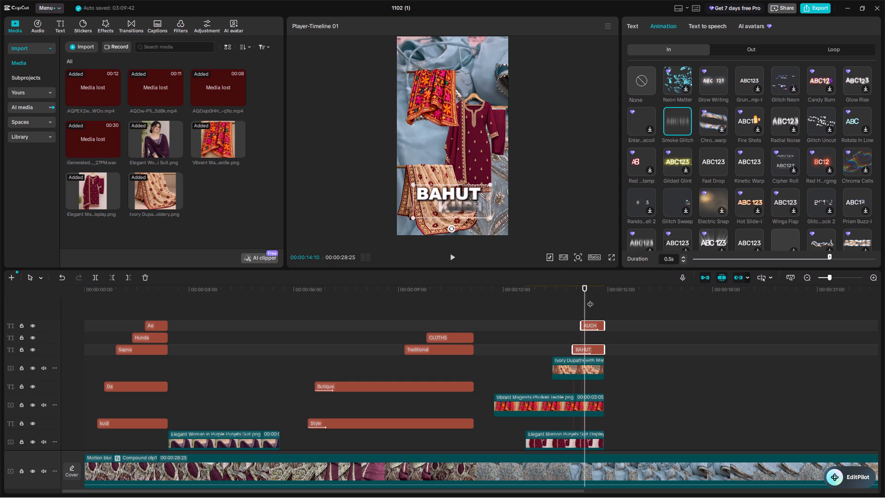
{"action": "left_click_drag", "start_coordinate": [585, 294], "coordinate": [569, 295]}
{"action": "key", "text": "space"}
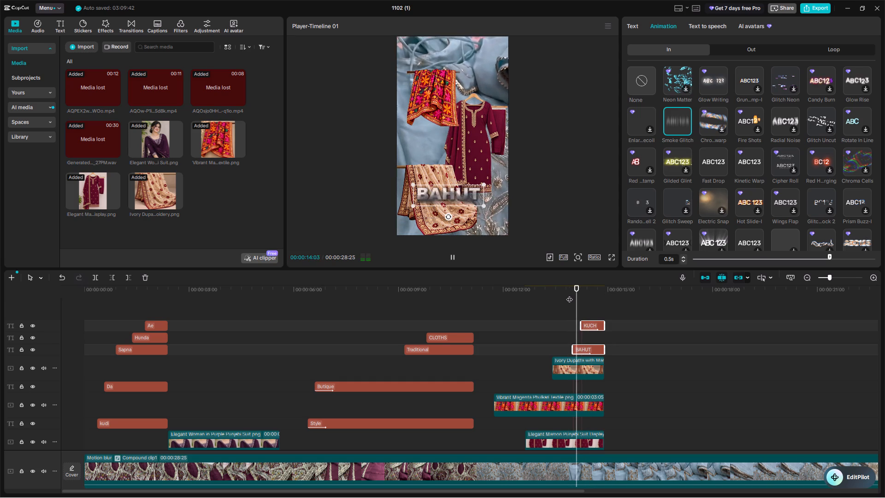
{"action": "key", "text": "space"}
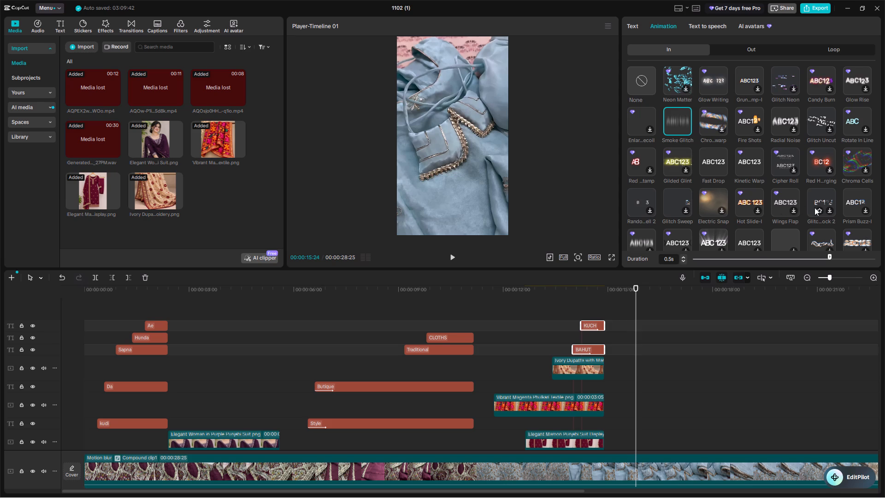
Apply the Leap Forth In animation to the selected "BAHUT" and "KUCH" titles with a duration of 0.3 s.
{"action": "scroll", "coordinate": [777, 220], "scroll_direction": "down", "scroll_amount": 1}
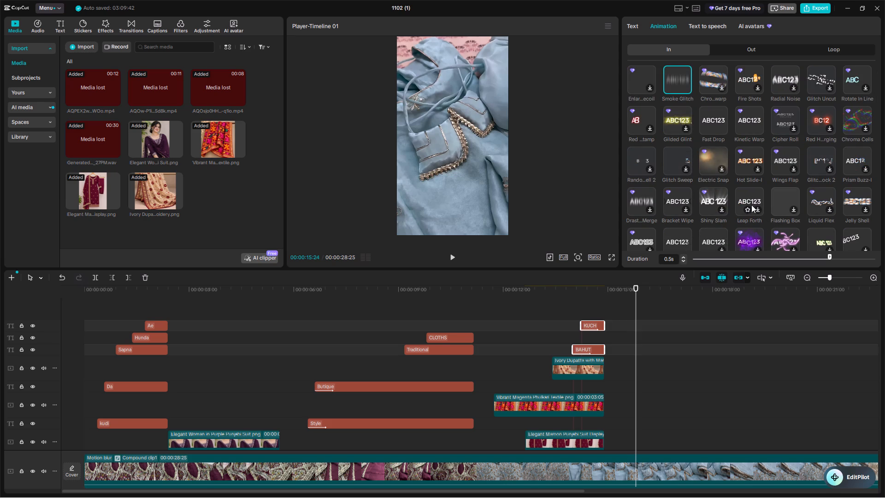
{"action": "left_click", "coordinate": [751, 197]}
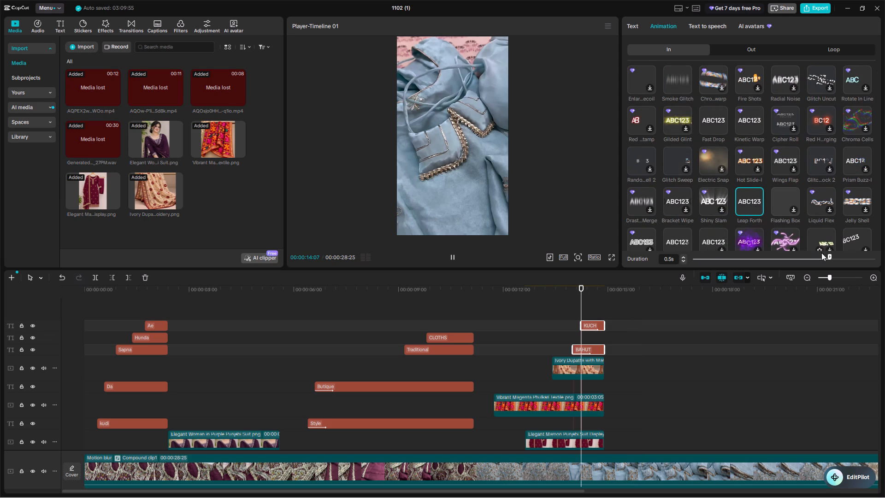
{"action": "left_click_drag", "start_coordinate": [828, 256], "coordinate": [765, 255]}
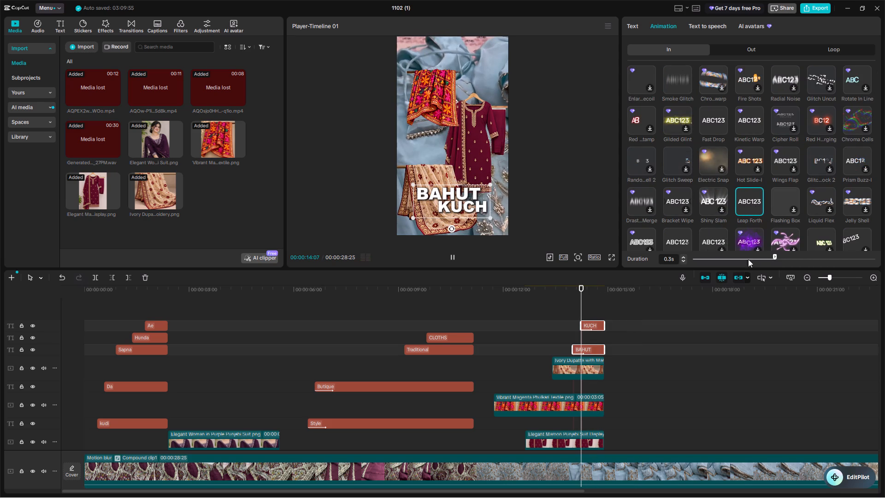
Preview the "BAHUT" and "KUCH" title animation and play the following footage to about 00:00:25:11.
{"action": "left_click_drag", "start_coordinate": [591, 290], "coordinate": [577, 289]}
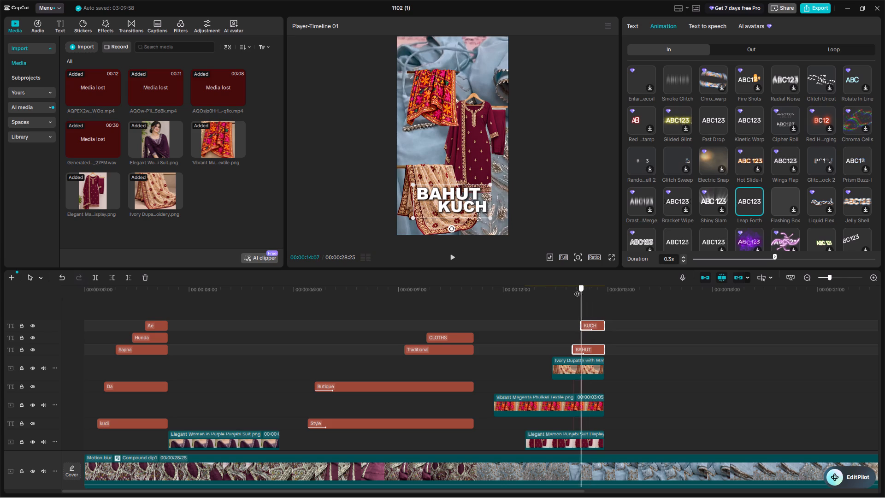
{"action": "left_click_drag", "start_coordinate": [577, 289], "coordinate": [576, 289]}
{"action": "key", "text": "space"}
{"action": "key", "text": "space"}
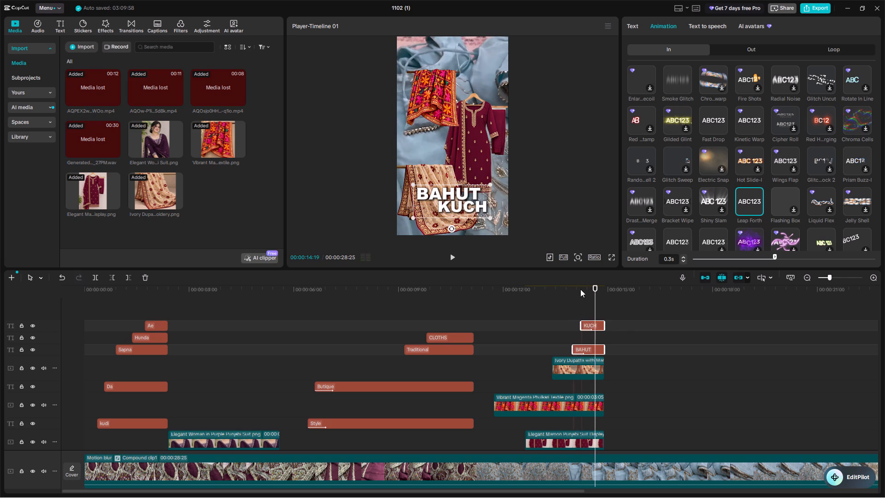
{"action": "key", "text": "space"}
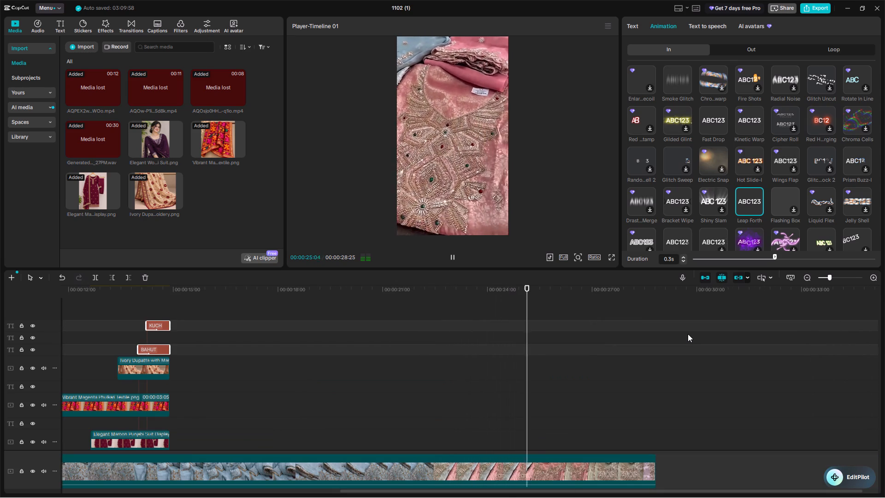
{"action": "key", "text": "space"}
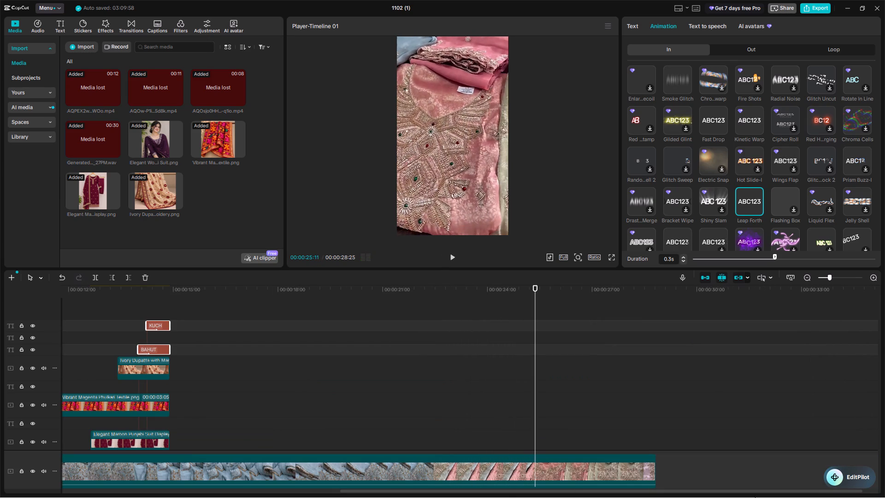
Switch to the Brave browser and load the Canva home page in place of the furnished-office YouTube Short.
{"action": "left_click", "coordinate": [499, 487]}
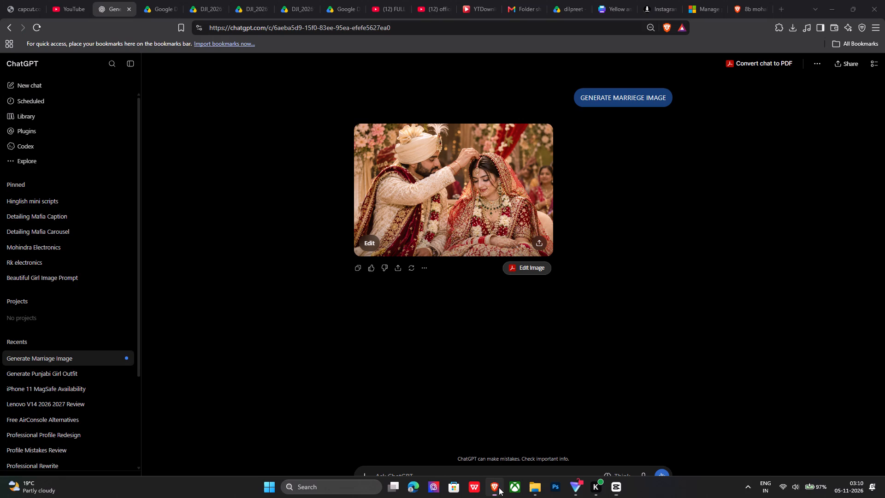
{"action": "left_click", "coordinate": [651, 290]}
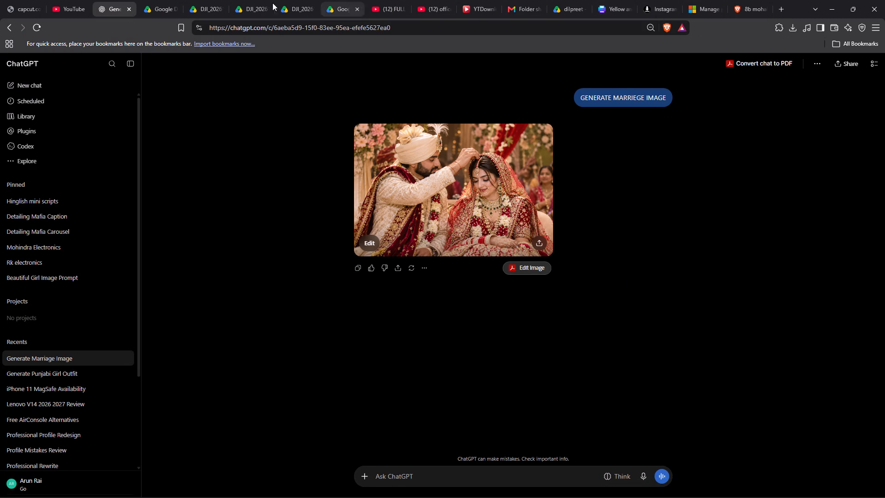
{"action": "left_click", "coordinate": [158, 6]}
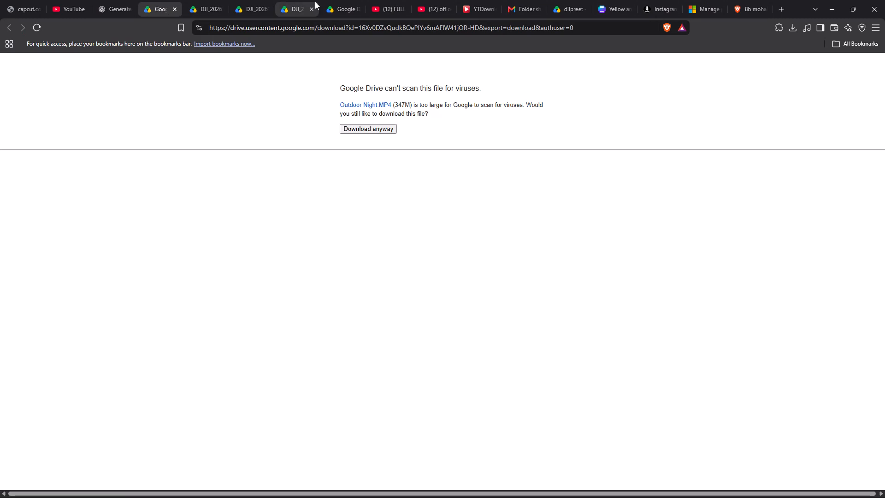
{"action": "left_click", "coordinate": [328, 3]}
{"action": "left_click", "coordinate": [389, 7]}
{"action": "left_click", "coordinate": [437, 10]}
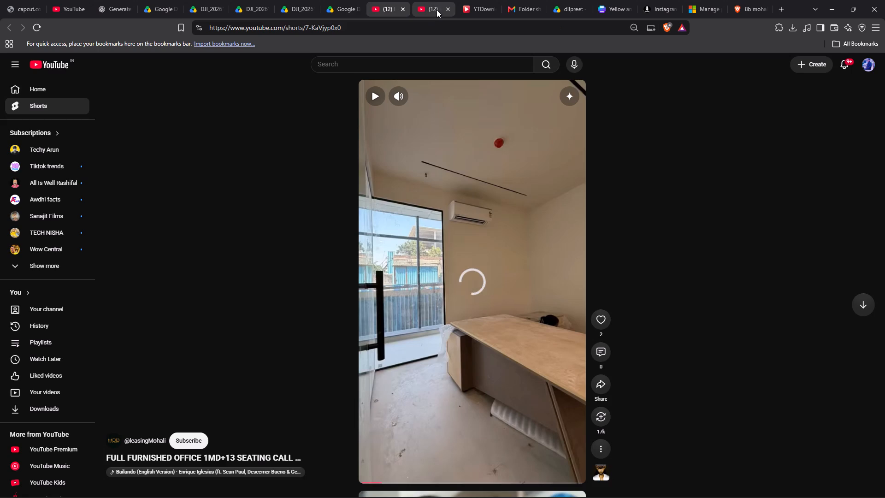
{"action": "left_click", "coordinate": [386, 11]}
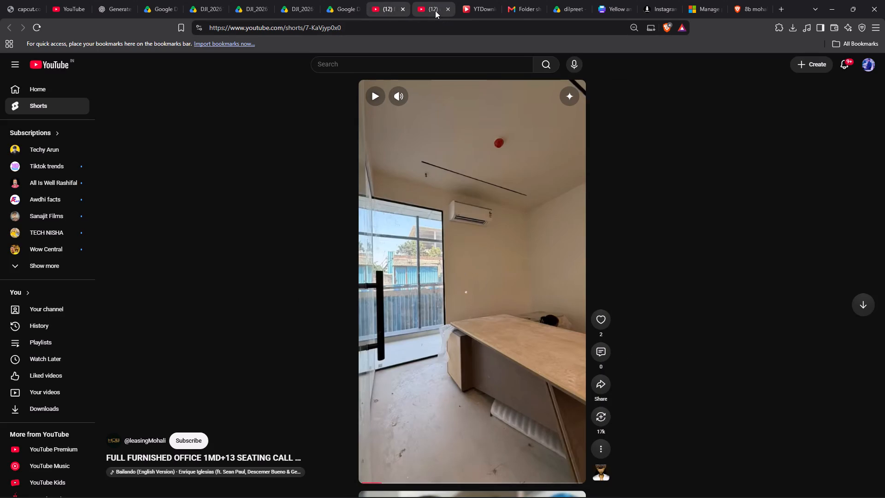
{"action": "left_click", "coordinate": [448, 30]}
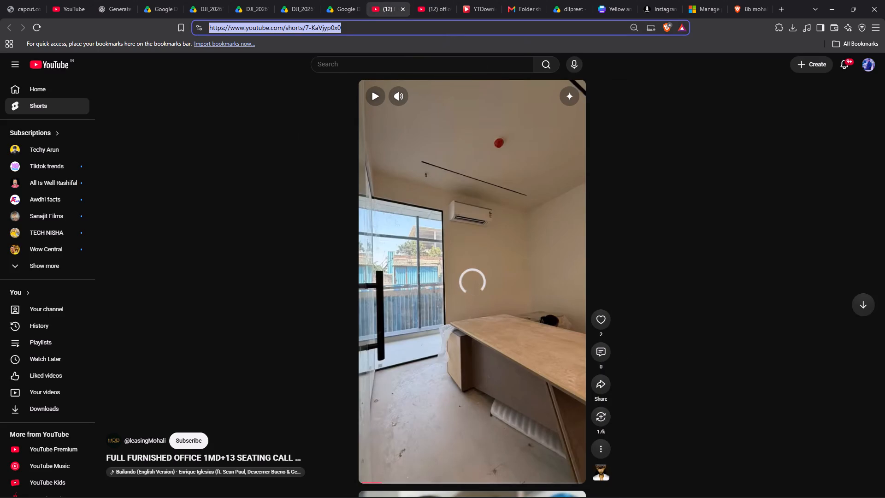